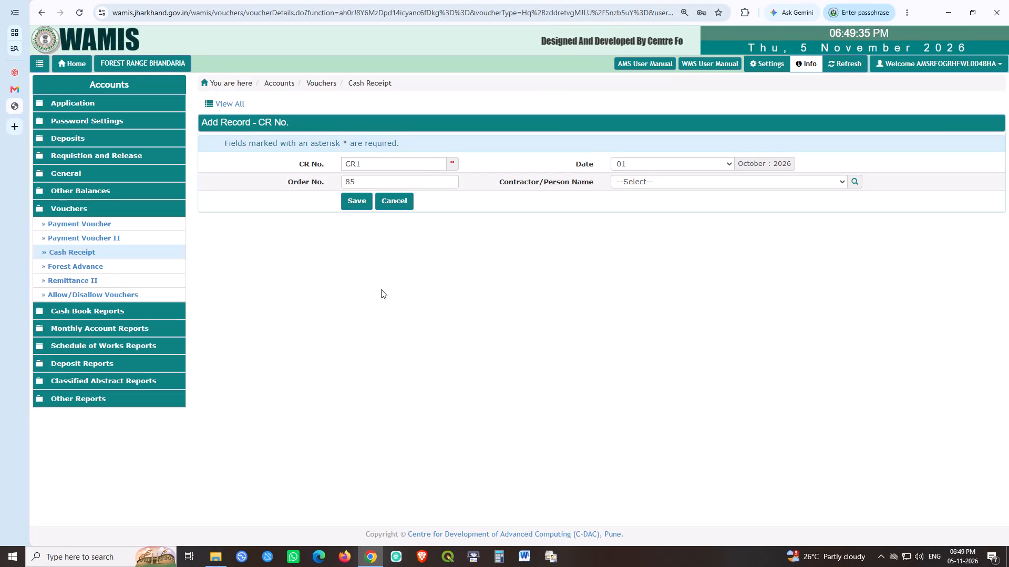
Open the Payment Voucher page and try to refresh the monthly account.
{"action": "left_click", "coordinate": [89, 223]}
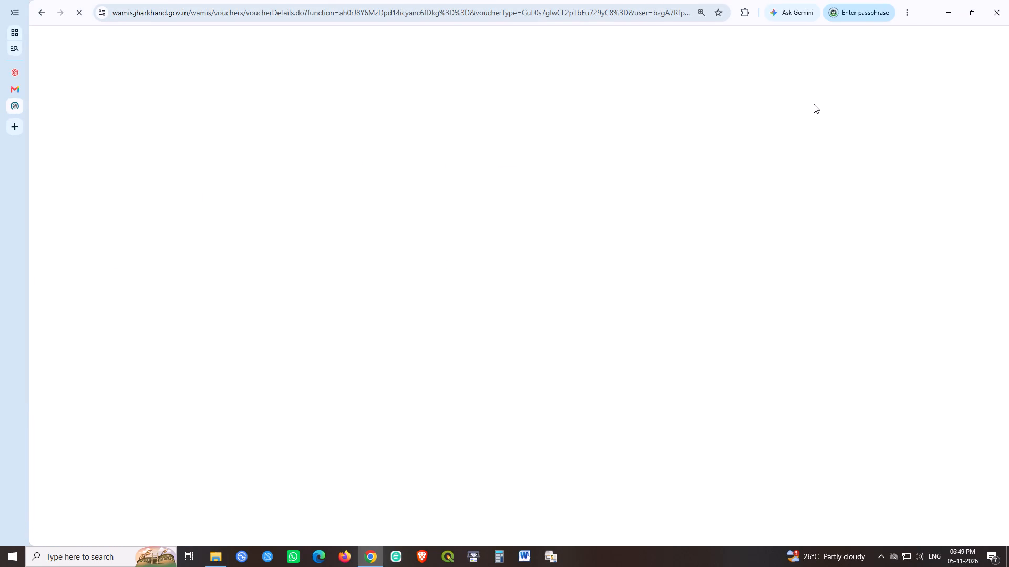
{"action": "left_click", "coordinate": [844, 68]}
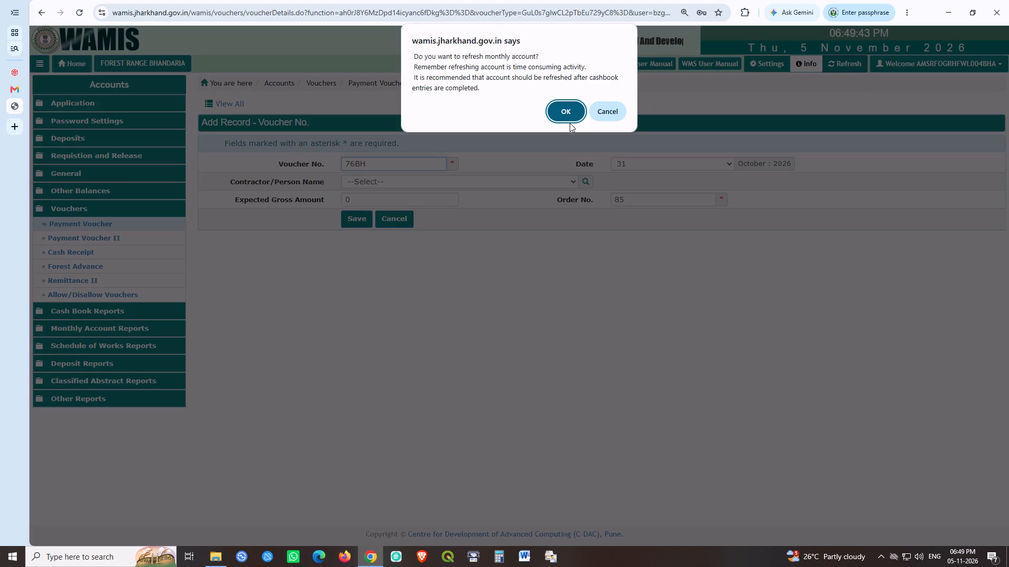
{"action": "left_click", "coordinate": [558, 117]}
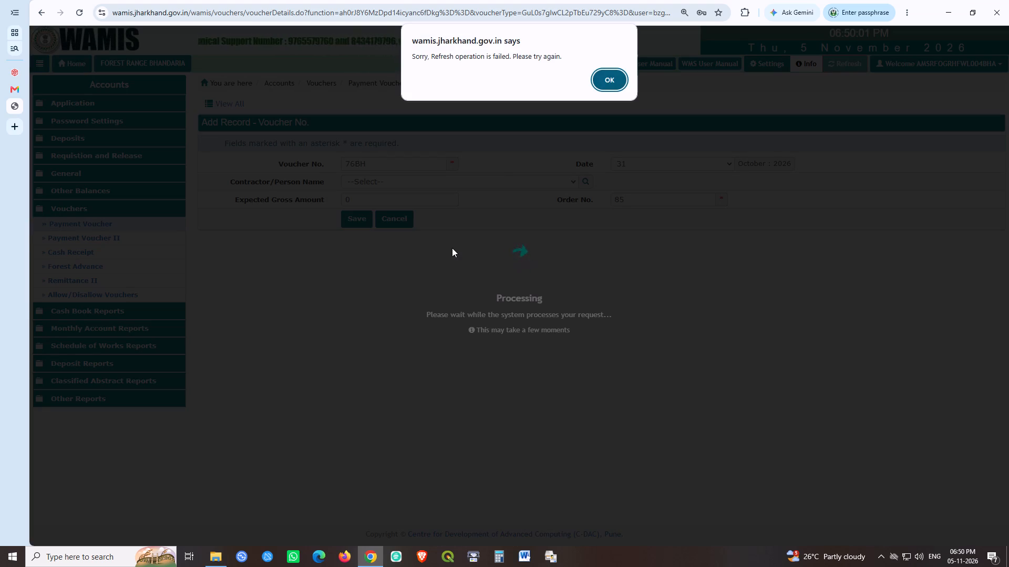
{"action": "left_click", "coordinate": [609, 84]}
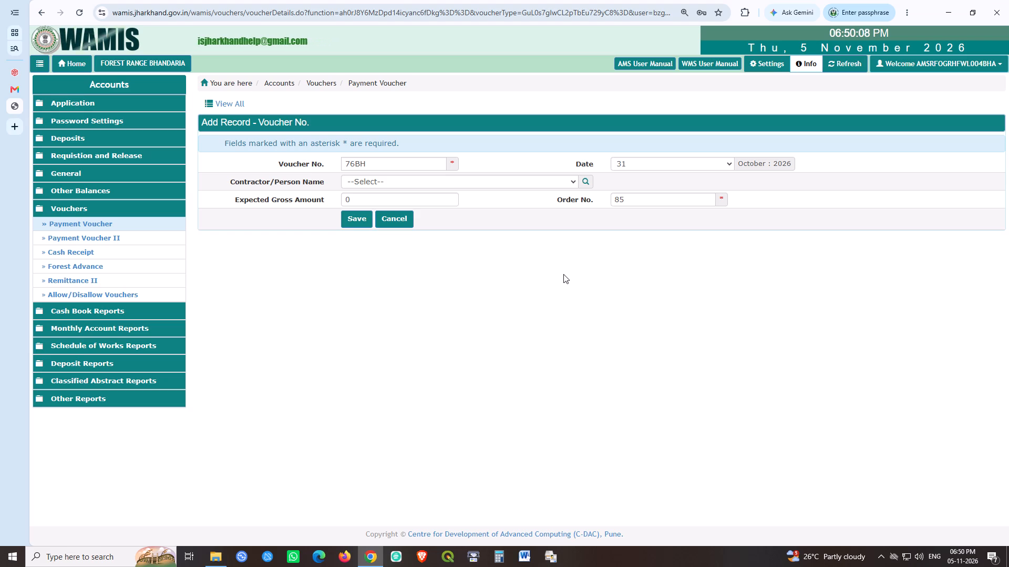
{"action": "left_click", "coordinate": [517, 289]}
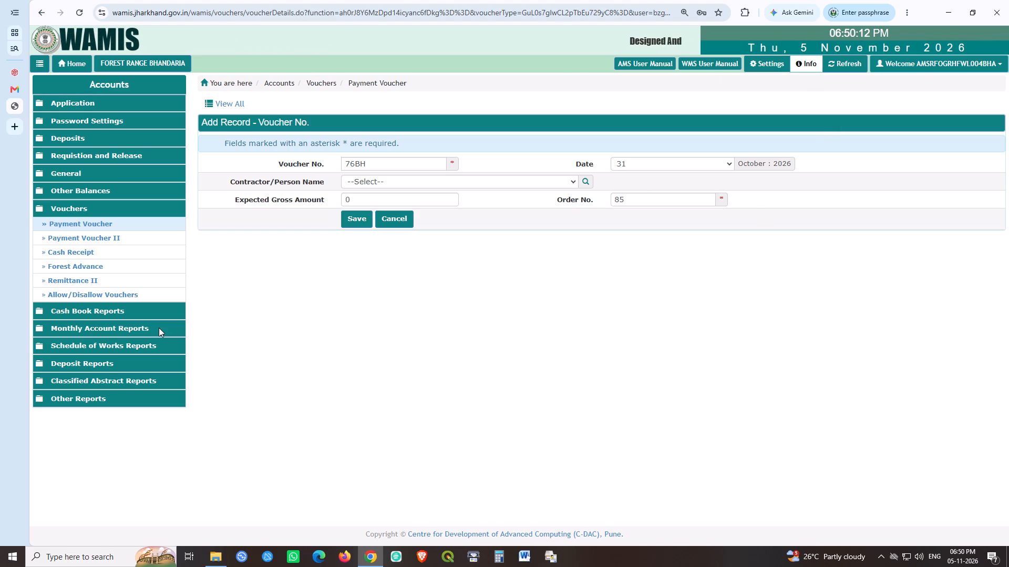
Show the abstract Form 60P report for October 2026, compiled for all offices, and examine its scheme amounts through the grand total.
{"action": "left_click", "coordinate": [88, 379]}
{"action": "left_click", "coordinate": [63, 358]}
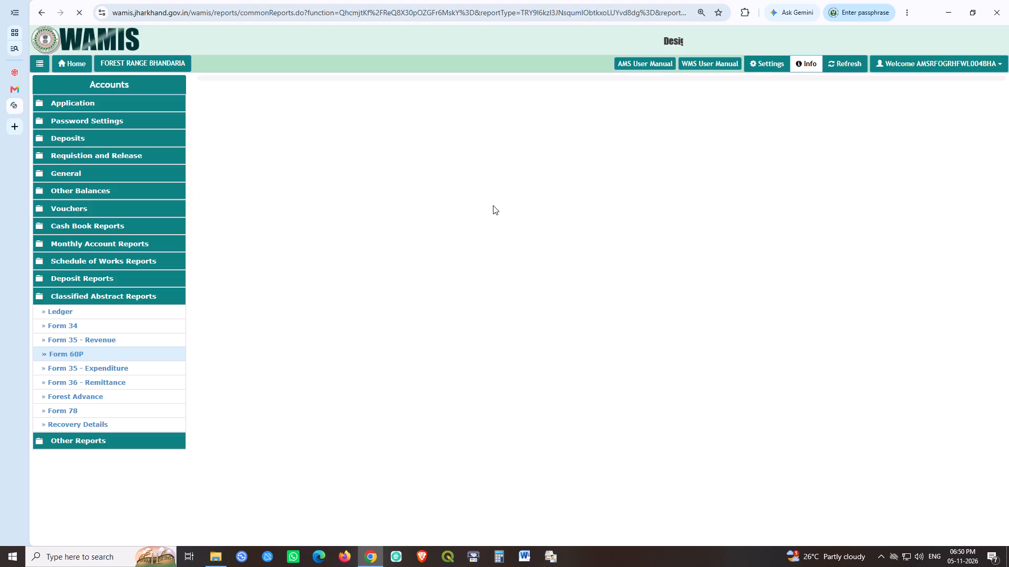
{"action": "left_click", "coordinate": [353, 177]}
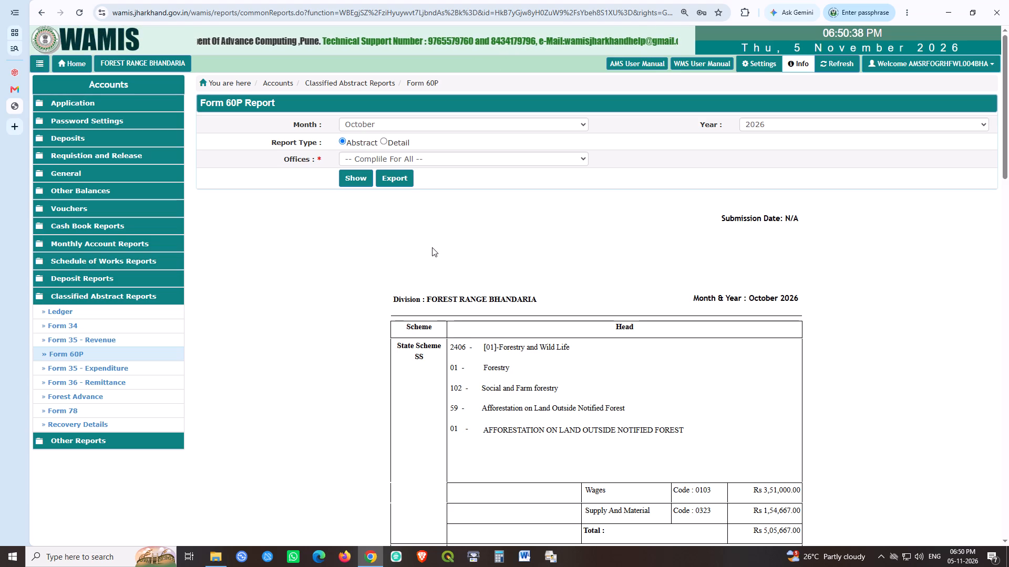
{"action": "scroll", "coordinate": [800, 422], "scroll_direction": "down", "scroll_amount": 11}
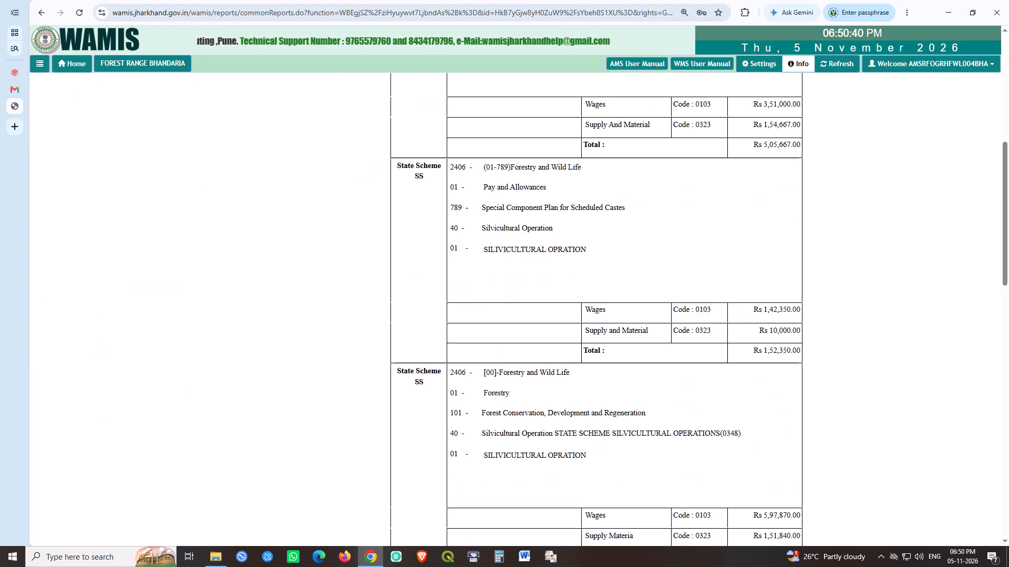
{"action": "scroll", "coordinate": [791, 400], "scroll_direction": "down", "scroll_amount": 18}
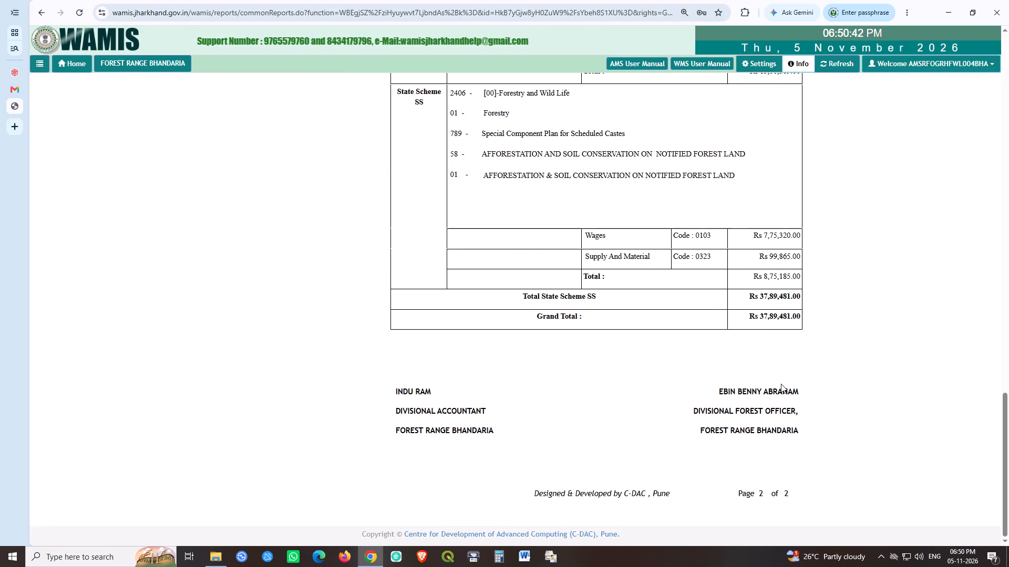
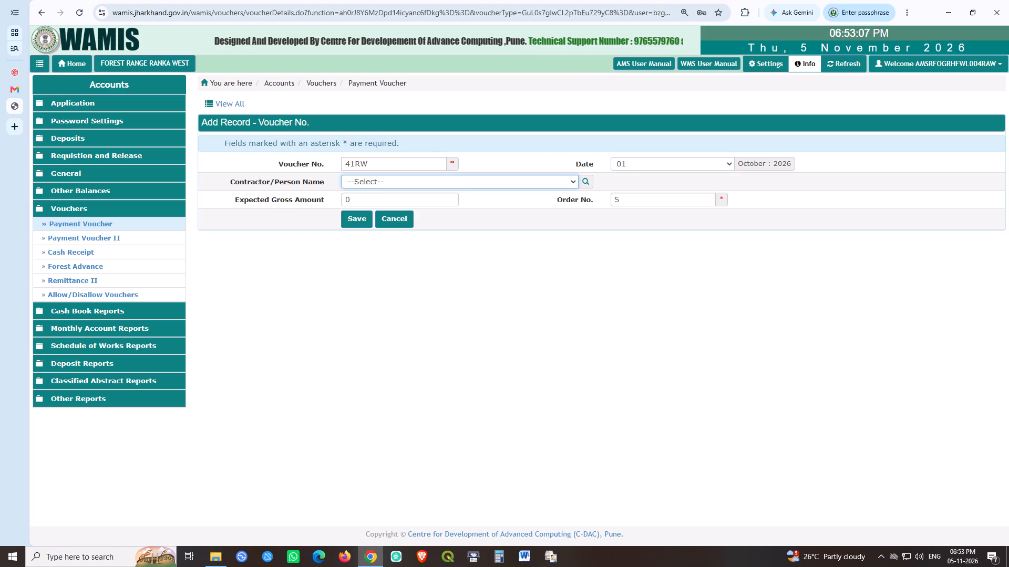
Save payment voucher 41RW dated 31 October 2026 with an expected gross amount of 471142.
{"action": "key", "text": "shift+Tab"}
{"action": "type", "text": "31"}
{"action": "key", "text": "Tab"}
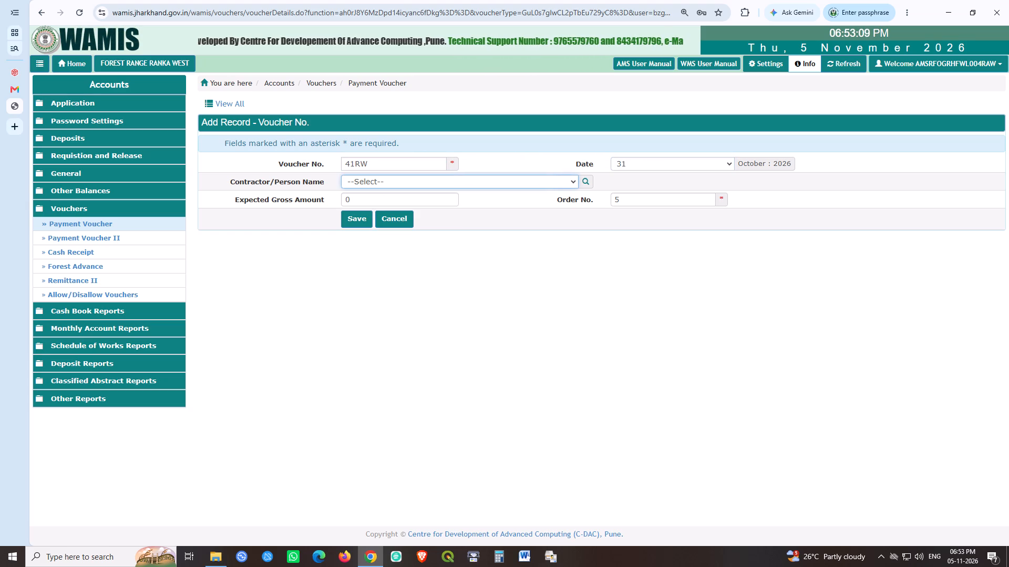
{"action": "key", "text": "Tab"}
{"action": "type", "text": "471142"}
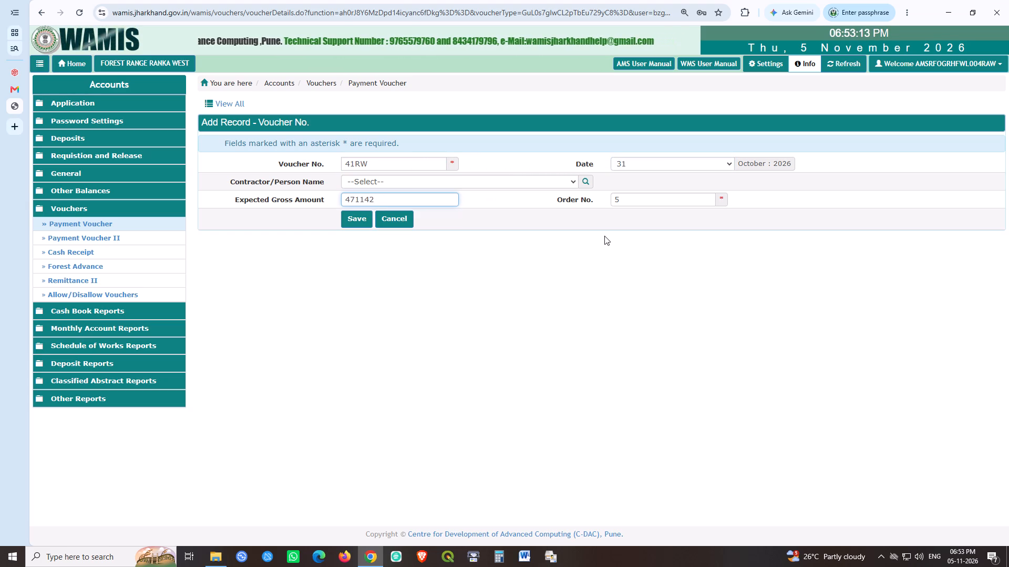
{"action": "left_click", "coordinate": [357, 209]}
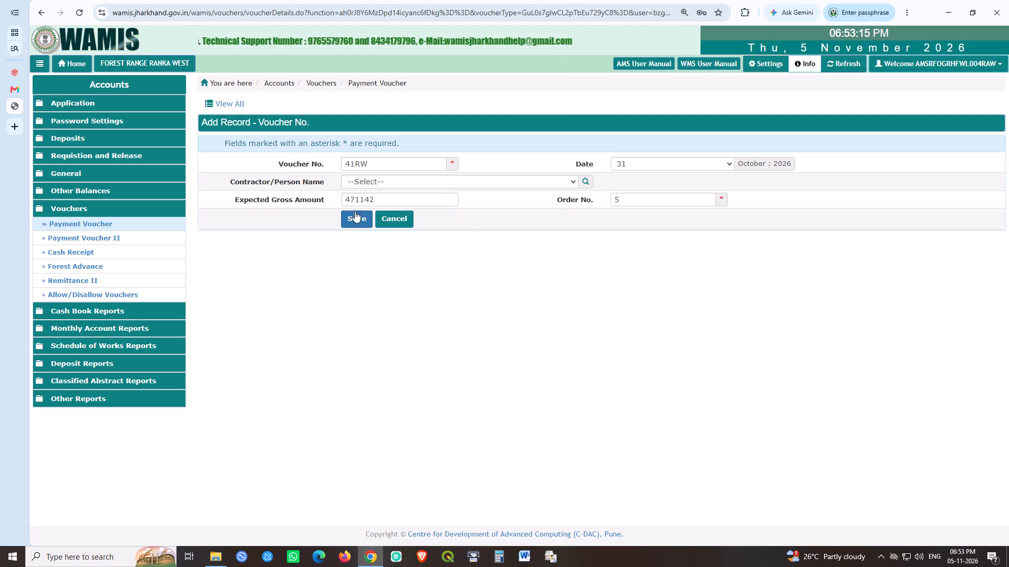
{"action": "left_click", "coordinate": [350, 215]}
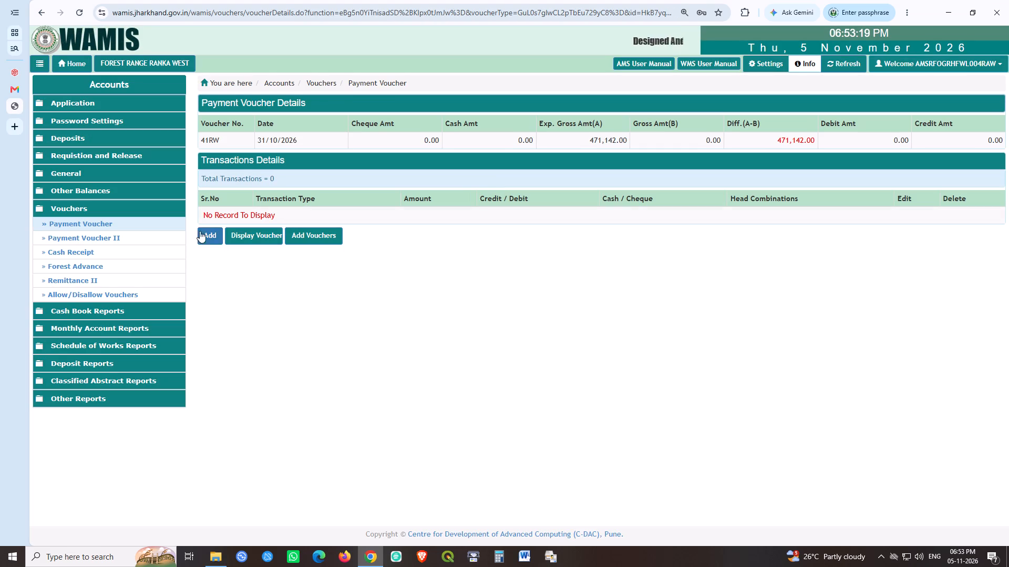
{"action": "left_click", "coordinate": [211, 236]}
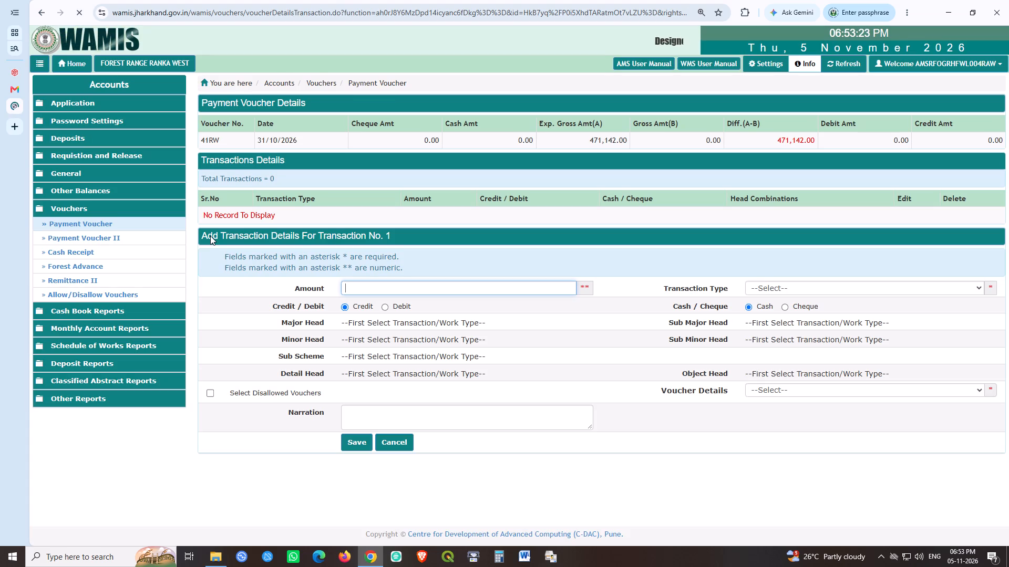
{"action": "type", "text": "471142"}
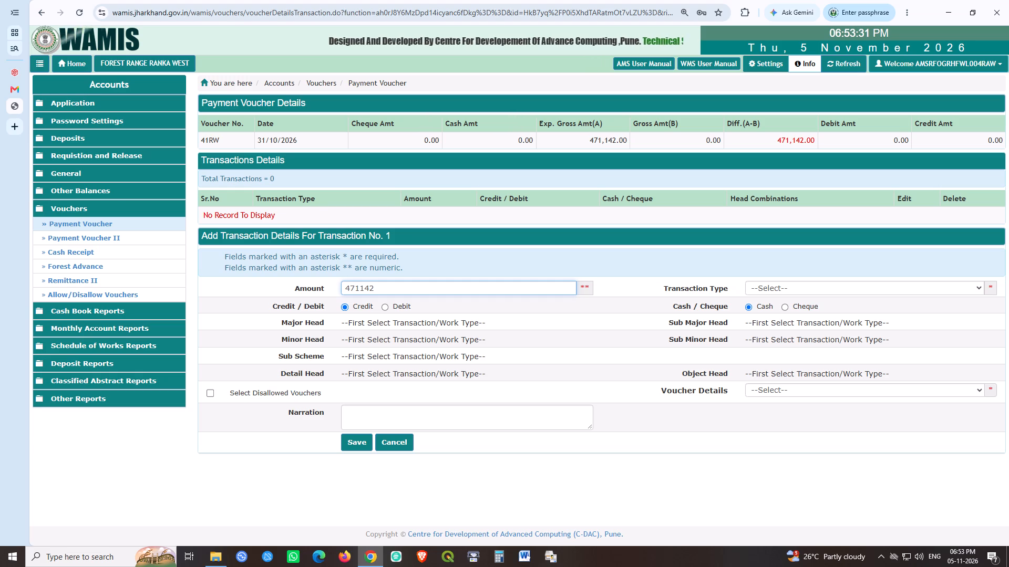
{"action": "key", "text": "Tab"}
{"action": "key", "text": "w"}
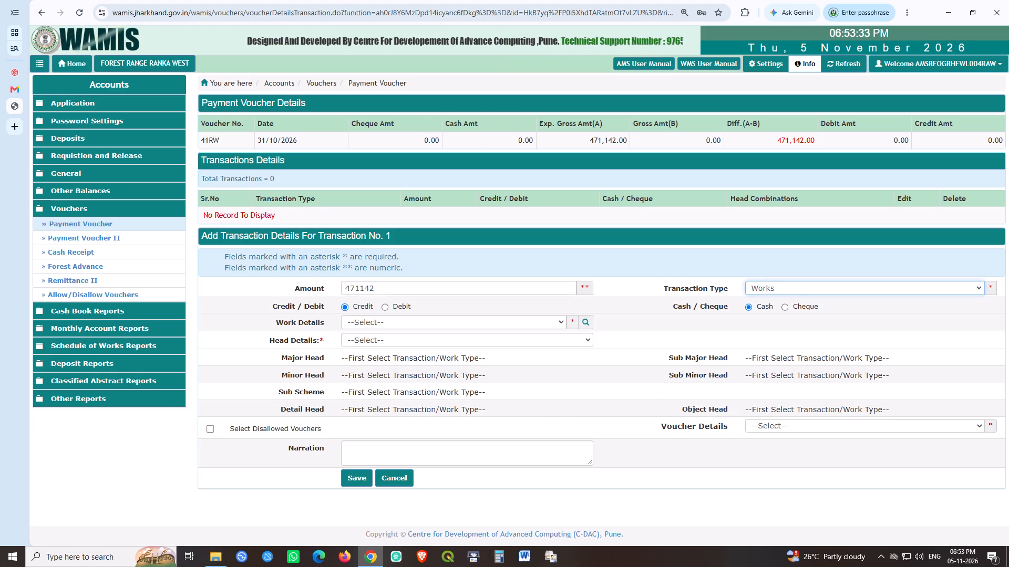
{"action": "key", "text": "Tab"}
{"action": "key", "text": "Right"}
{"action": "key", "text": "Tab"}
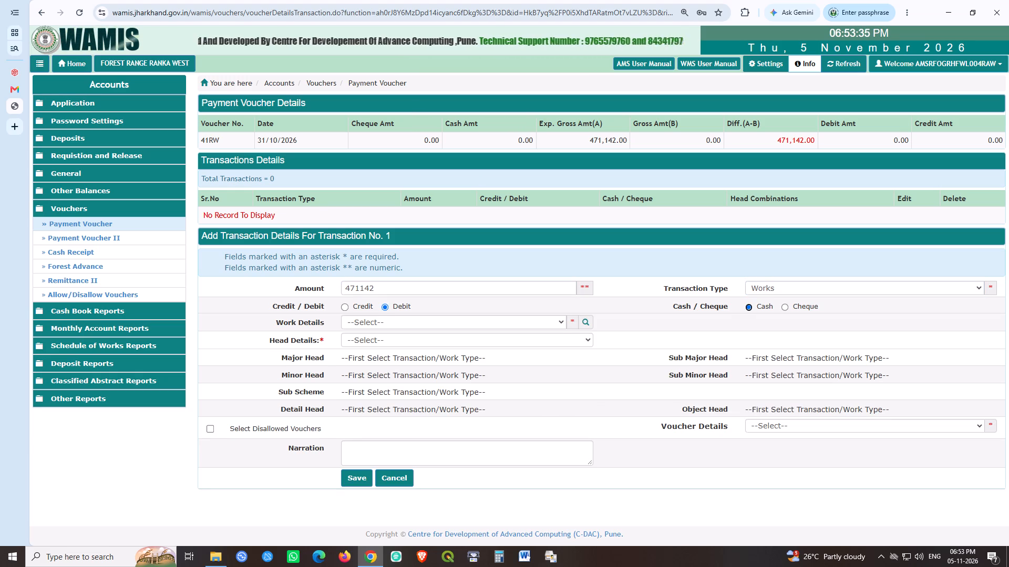
{"action": "left_click", "coordinate": [417, 319]}
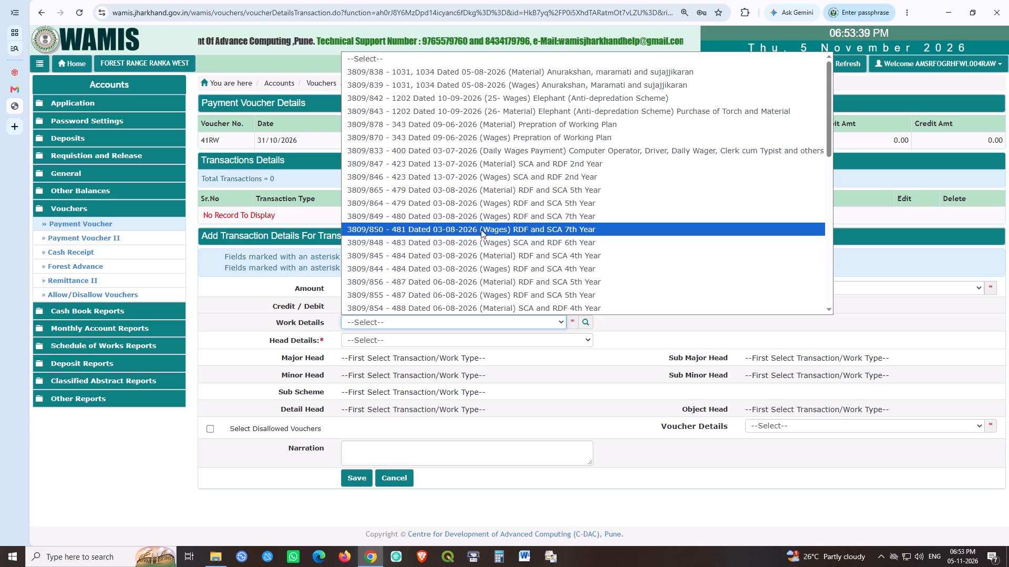
{"action": "scroll", "coordinate": [481, 227], "scroll_direction": "up", "scroll_amount": 4}
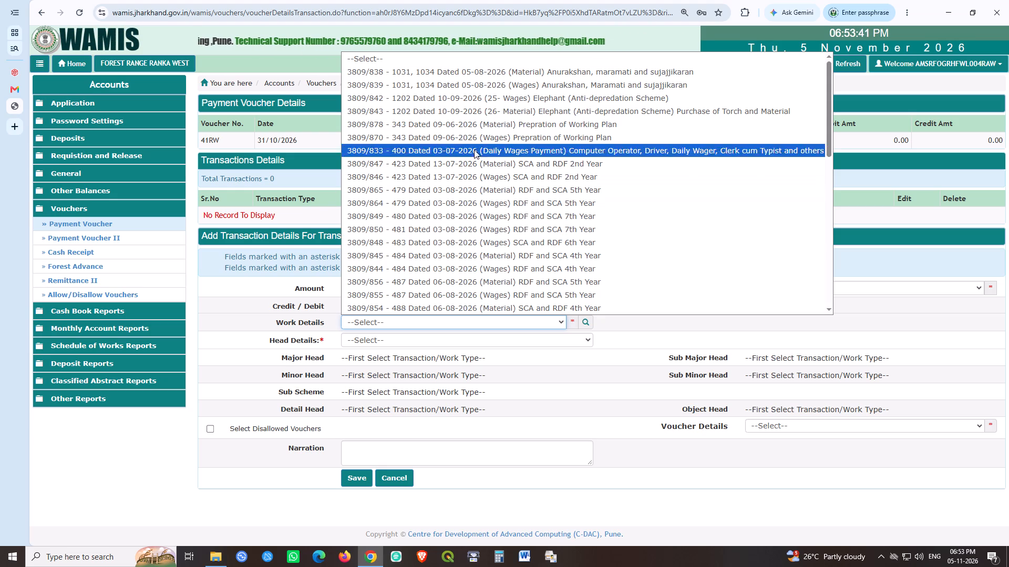
{"action": "left_click", "coordinate": [477, 100]}
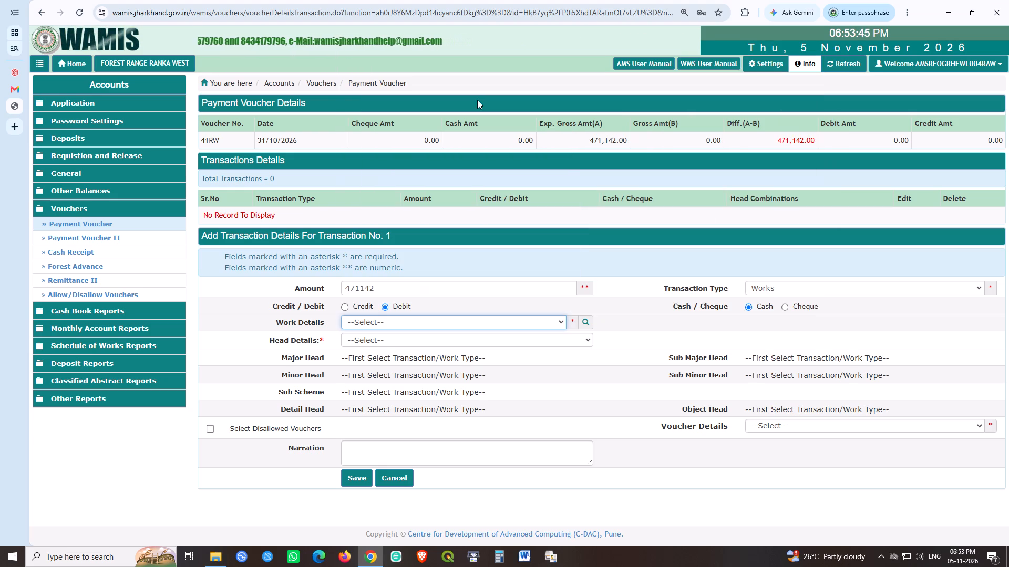
{"action": "left_click", "coordinate": [455, 342]}
{"action": "left_click", "coordinate": [430, 367]}
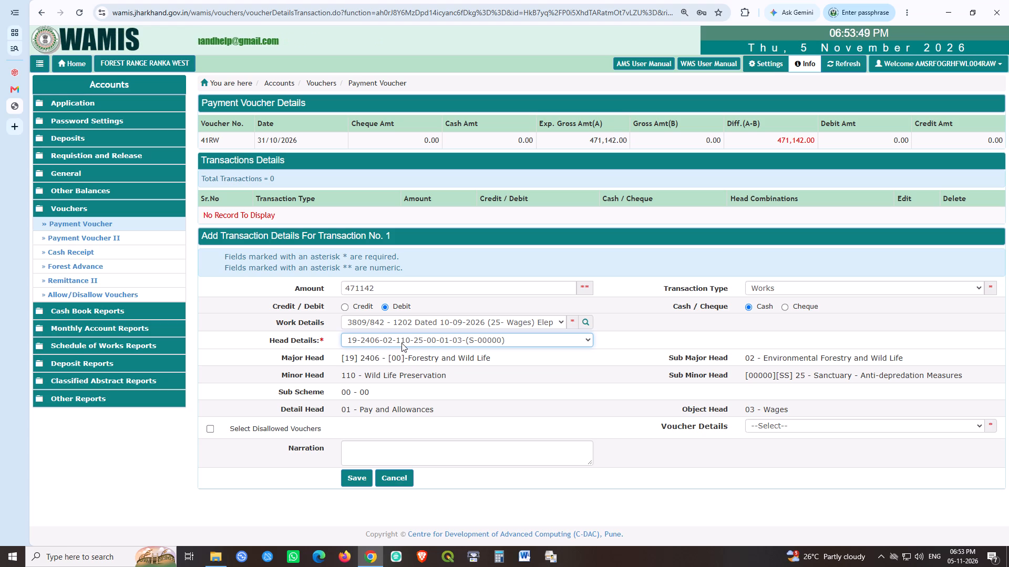
{"action": "left_click", "coordinate": [560, 381]}
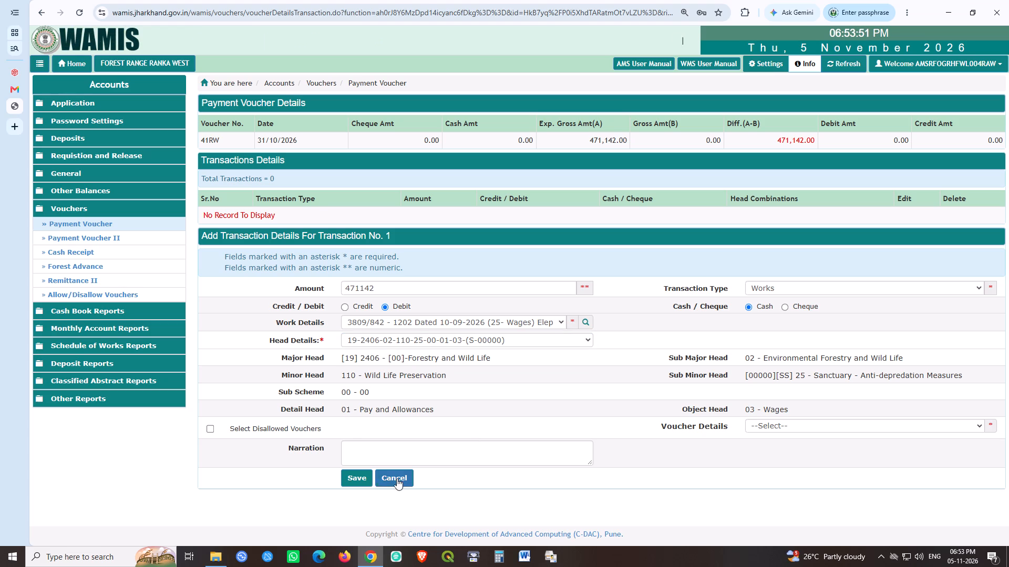
{"action": "left_click", "coordinate": [357, 475]}
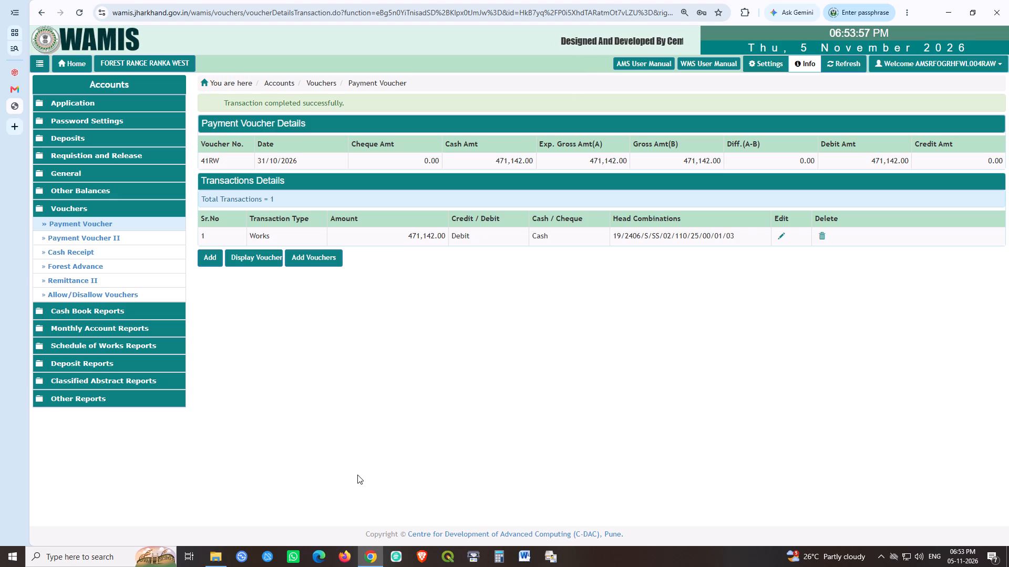
Create payment voucher 1RW dated 31 October 2026 with an expected gross amount of 253020.
{"action": "left_click", "coordinate": [332, 255]}
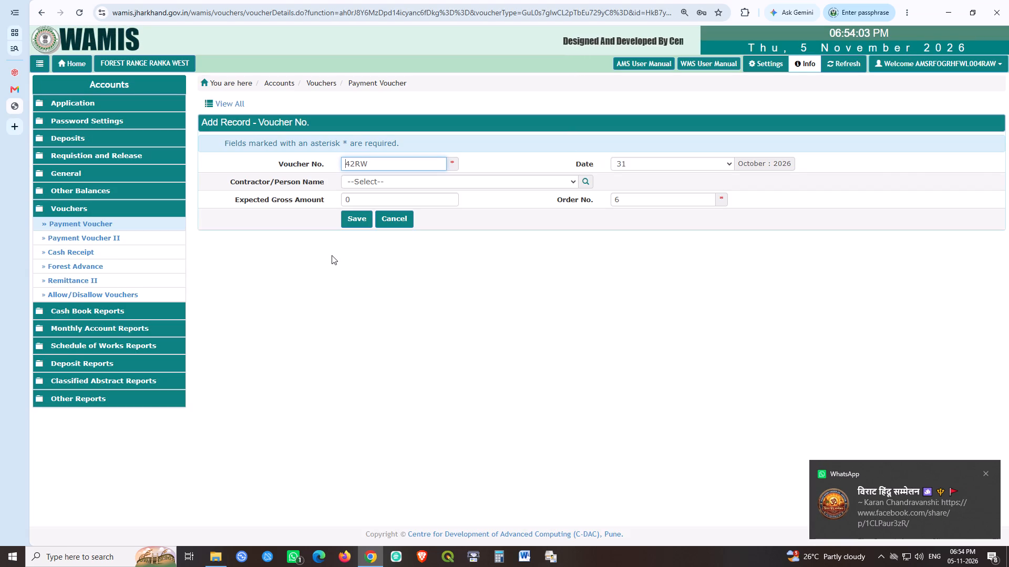
{"action": "key", "text": "shift+Right"}
{"action": "key", "text": "shift+Right"}
{"action": "key", "text": "1"}
{"action": "key", "text": "Tab"}
{"action": "key", "text": "Tab"}
{"action": "key", "text": "Tab"}
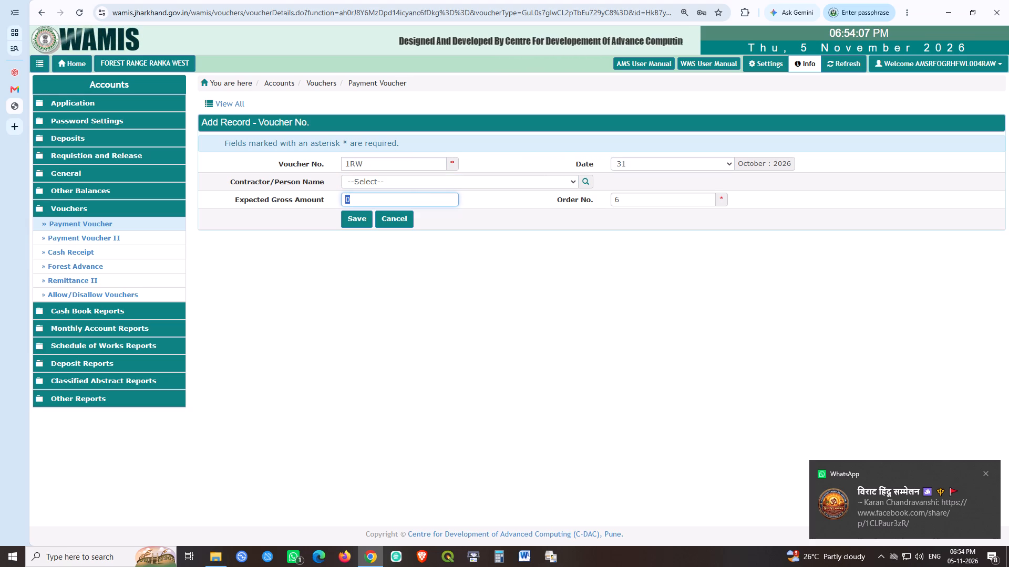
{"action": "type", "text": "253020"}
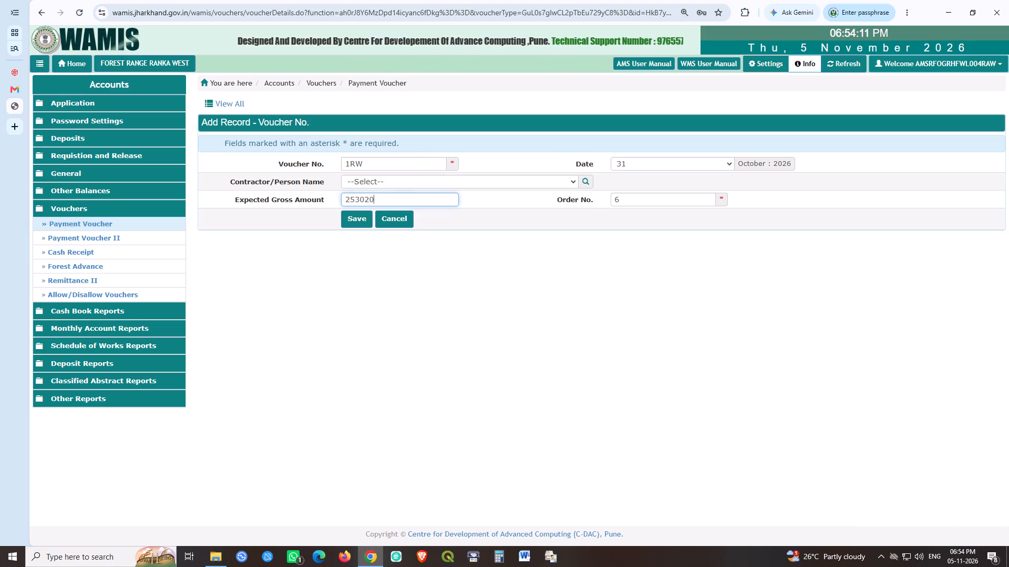
{"action": "left_click", "coordinate": [458, 308]}
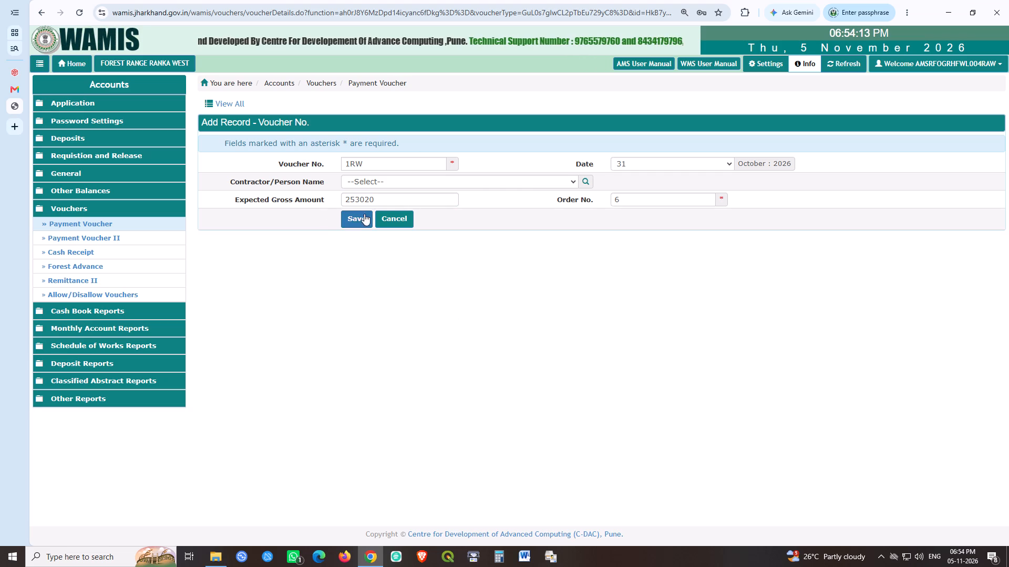
{"action": "left_click", "coordinate": [353, 218]}
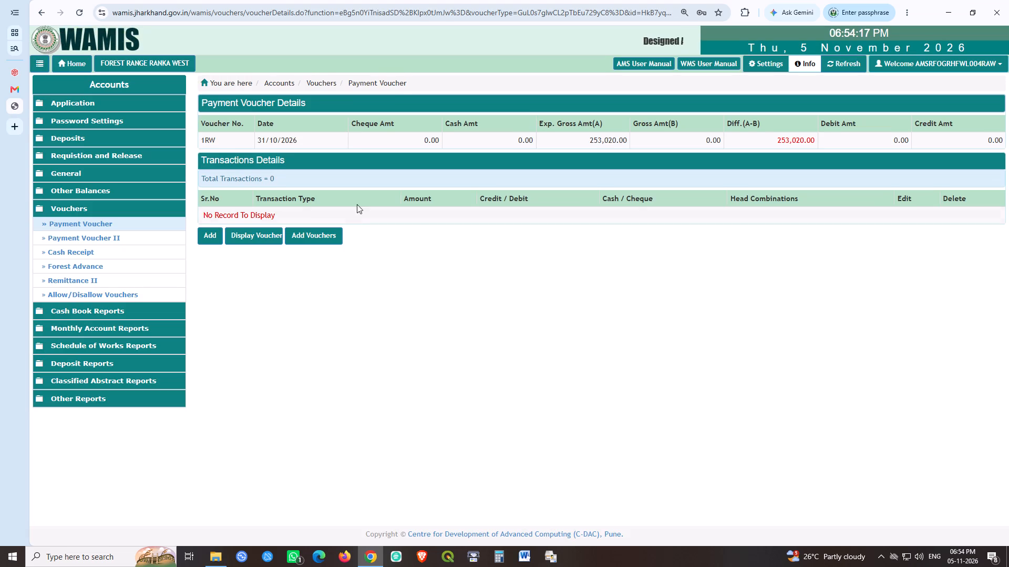
{"action": "left_click", "coordinate": [211, 228]}
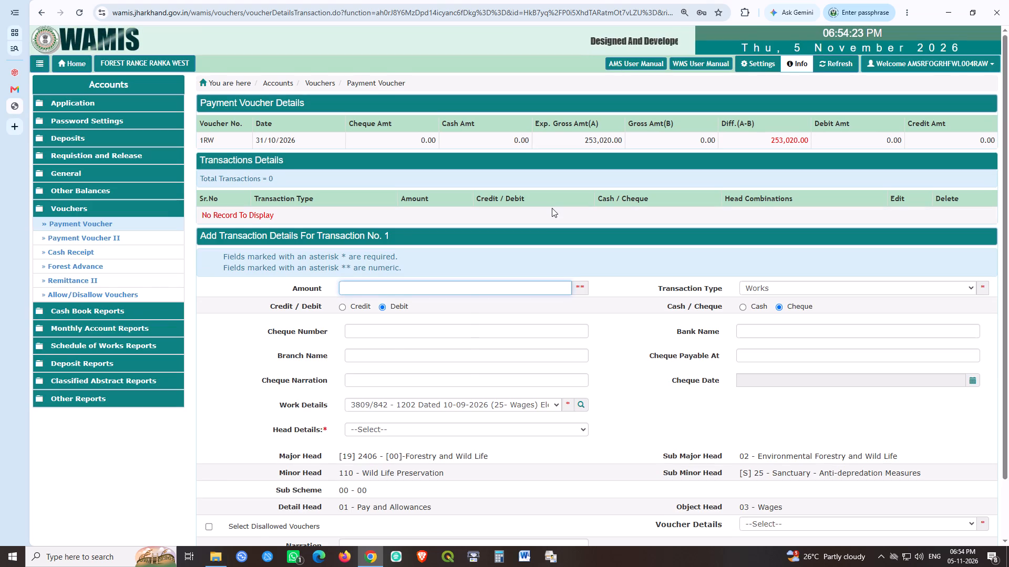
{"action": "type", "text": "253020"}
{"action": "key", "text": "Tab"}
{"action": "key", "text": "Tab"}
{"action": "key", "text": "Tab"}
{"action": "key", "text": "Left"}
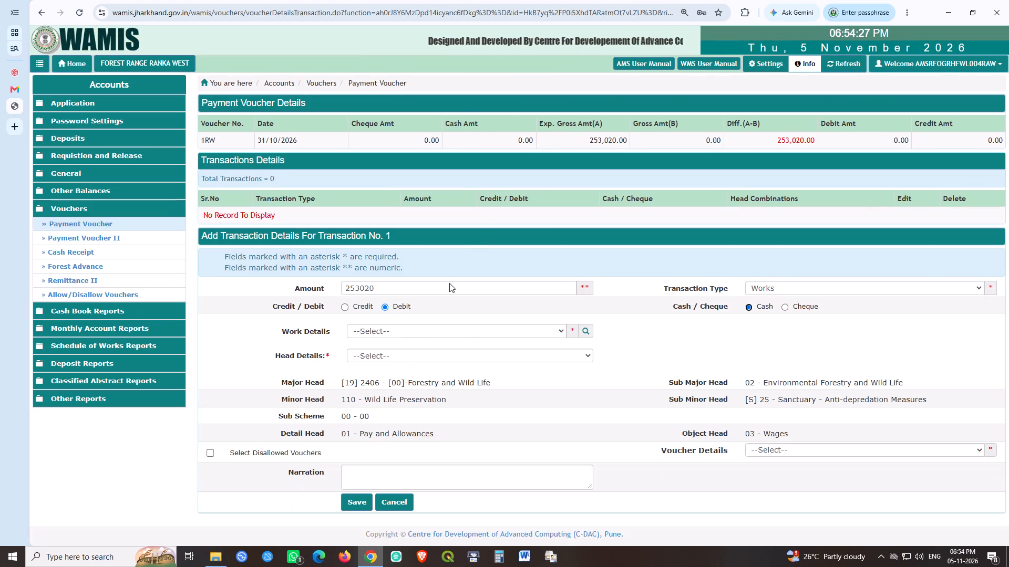
{"action": "left_click", "coordinate": [465, 331]}
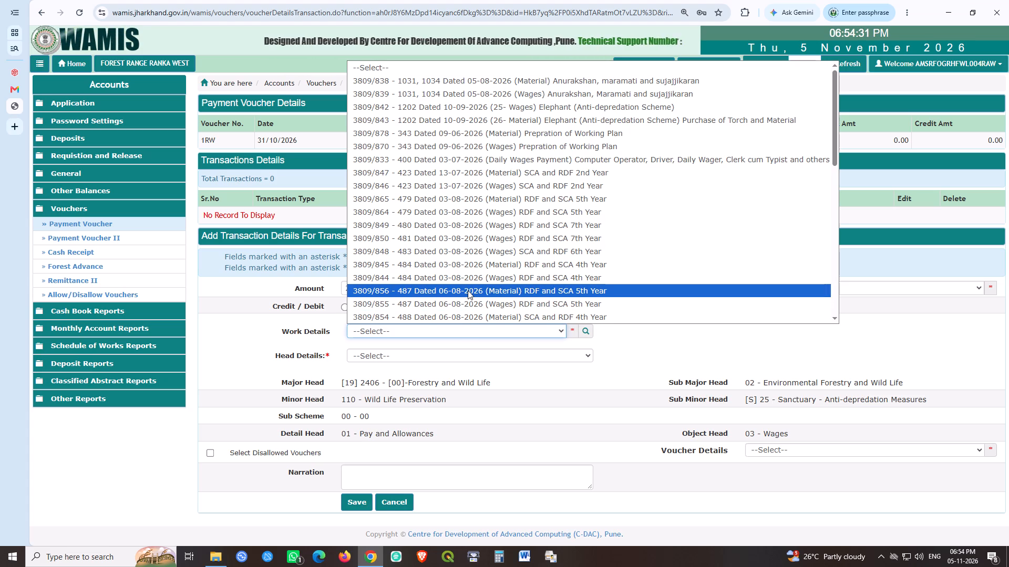
{"action": "scroll", "coordinate": [506, 212], "scroll_direction": "down", "scroll_amount": 19}
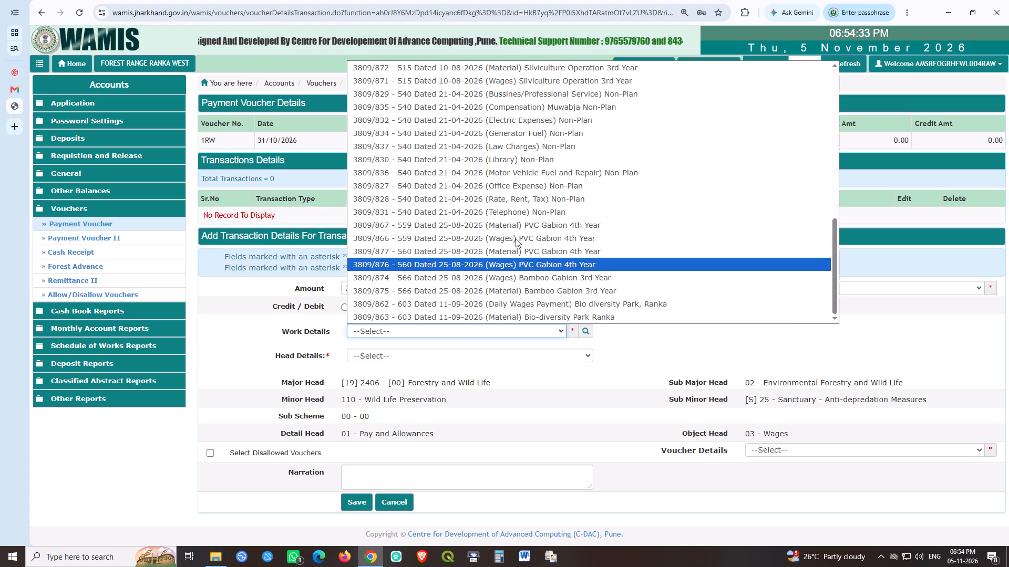
{"action": "left_click", "coordinate": [548, 110]}
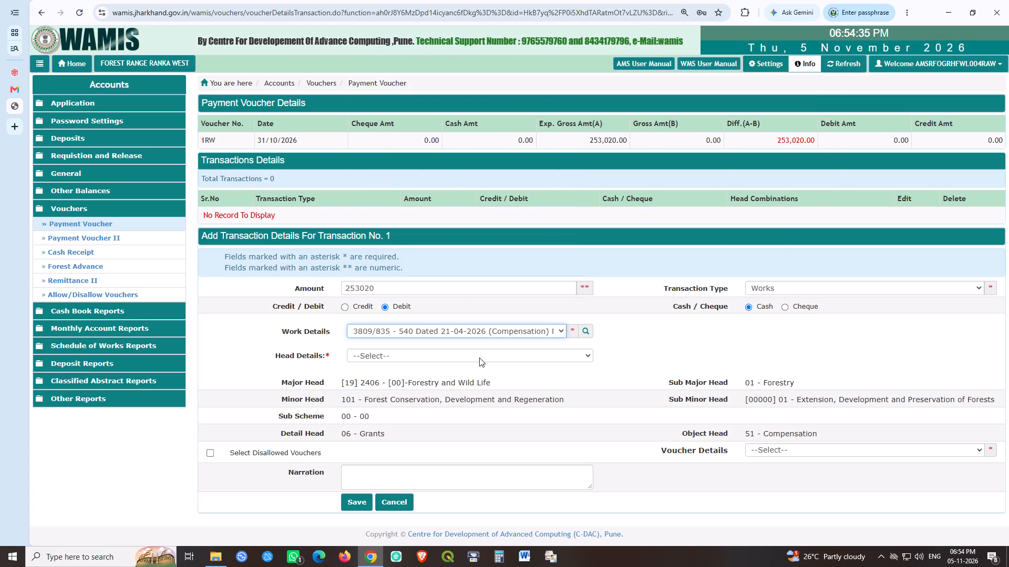
{"action": "left_click", "coordinate": [479, 358]}
{"action": "left_click", "coordinate": [450, 385]}
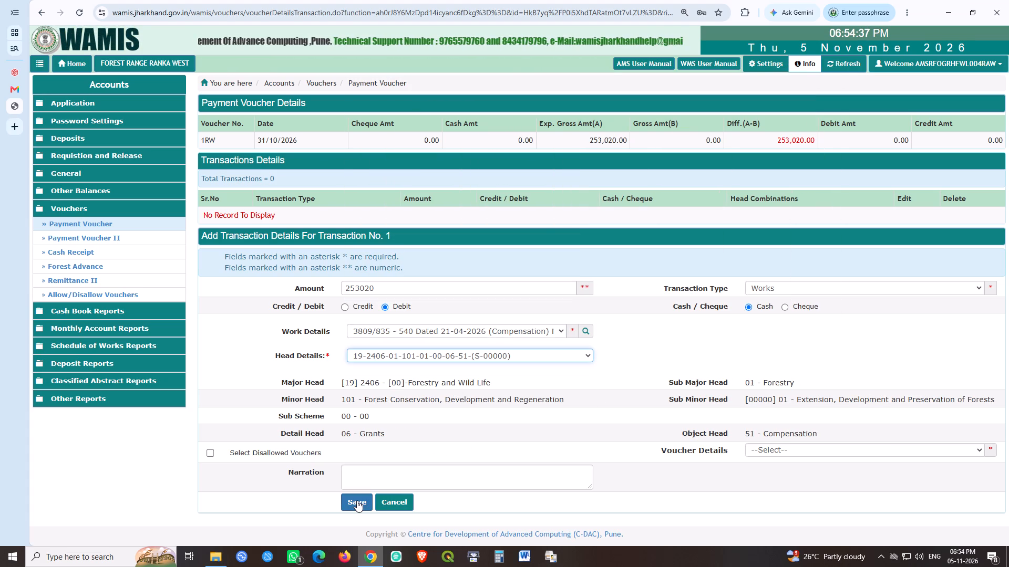
{"action": "left_click", "coordinate": [357, 500]}
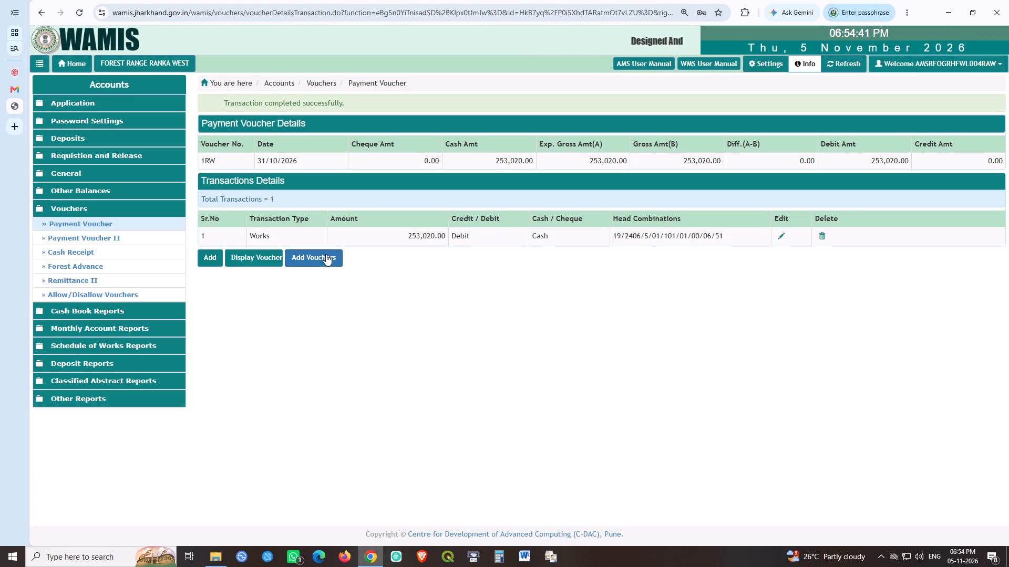
Create payment voucher 2RW dated 31 October 2026 with an expected gross amount of 667240.
{"action": "left_click", "coordinate": [326, 254]}
{"action": "key", "text": "Tab"}
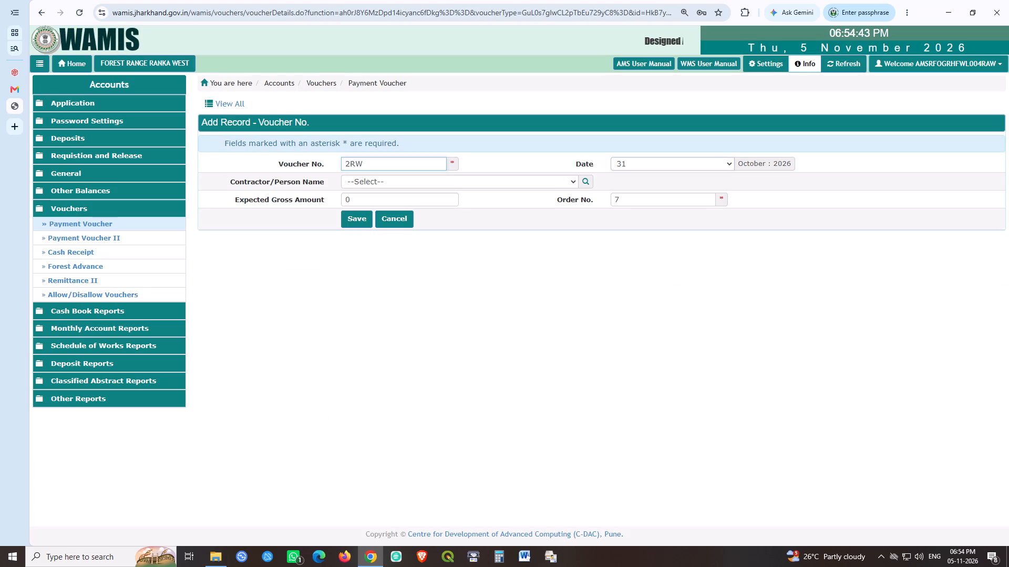
{"action": "key", "text": "Tab"}
{"action": "key", "text": "Tab"}
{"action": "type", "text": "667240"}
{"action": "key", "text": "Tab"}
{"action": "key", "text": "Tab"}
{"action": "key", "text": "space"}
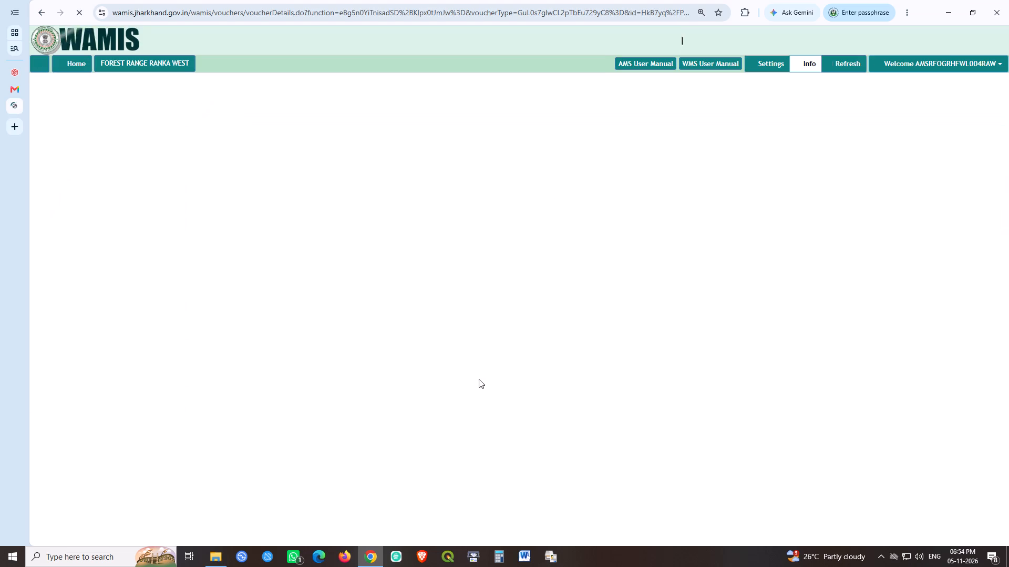
{"action": "left_click", "coordinate": [212, 233]}
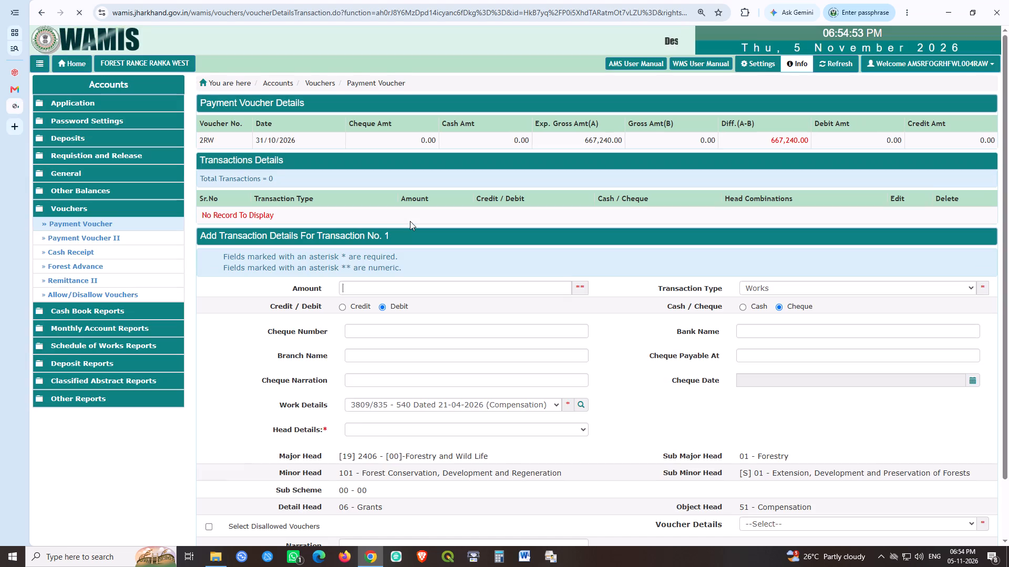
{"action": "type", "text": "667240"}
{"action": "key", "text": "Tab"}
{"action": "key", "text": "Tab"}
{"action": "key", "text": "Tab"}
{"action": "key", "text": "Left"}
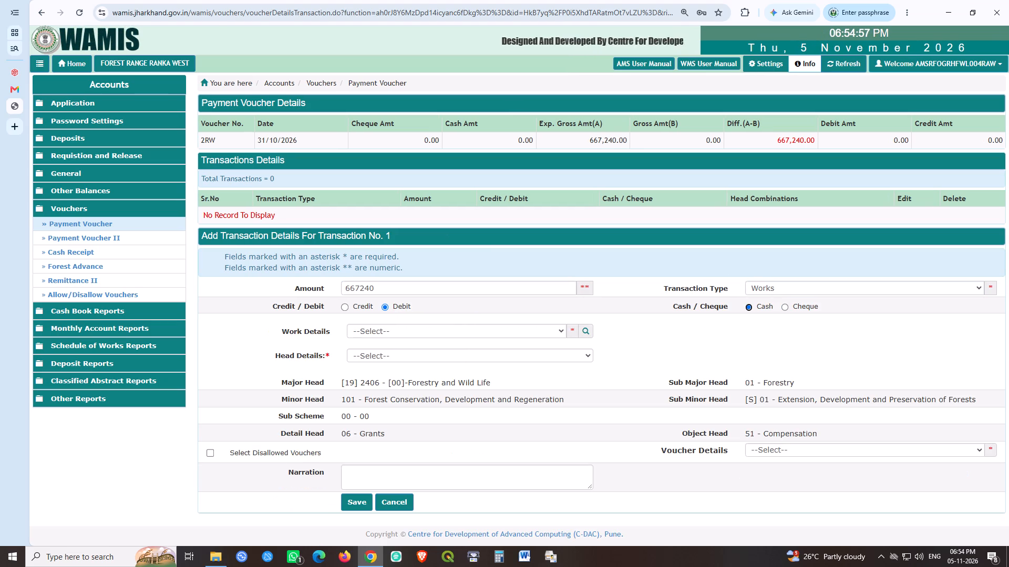
{"action": "left_click", "coordinate": [504, 337]}
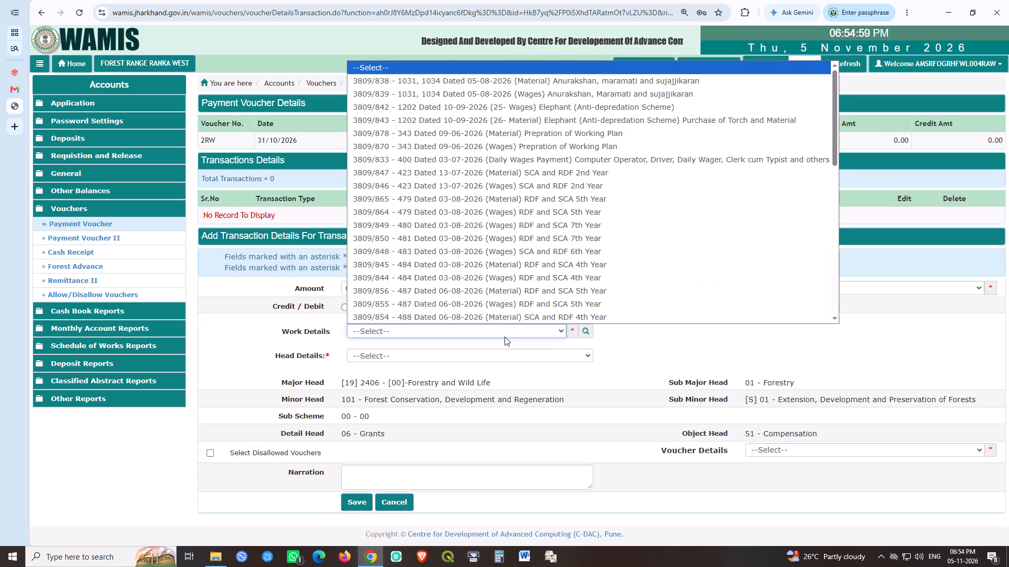
{"action": "scroll", "coordinate": [512, 243], "scroll_direction": "down", "scroll_amount": 17}
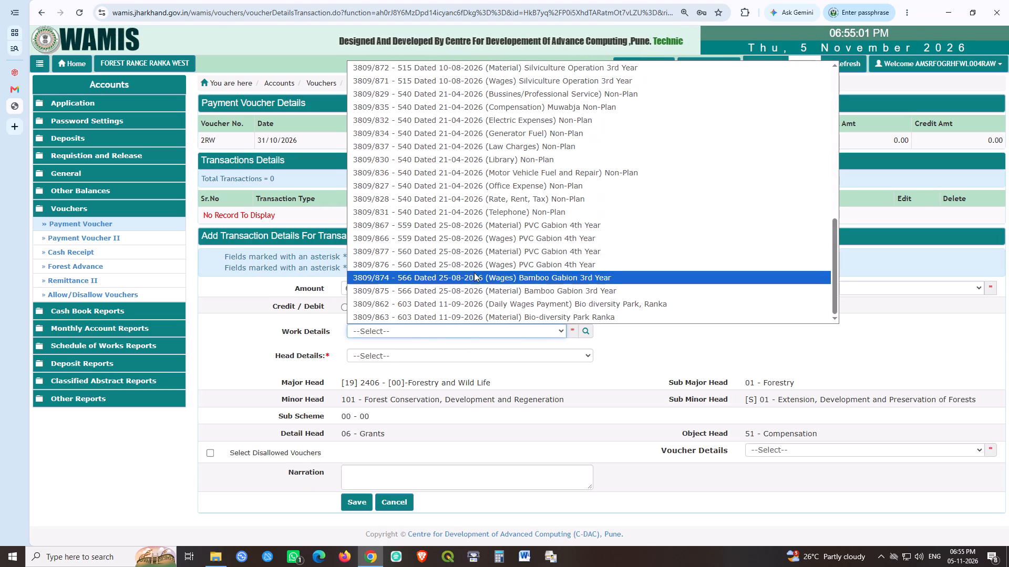
{"action": "left_click", "coordinate": [562, 108]}
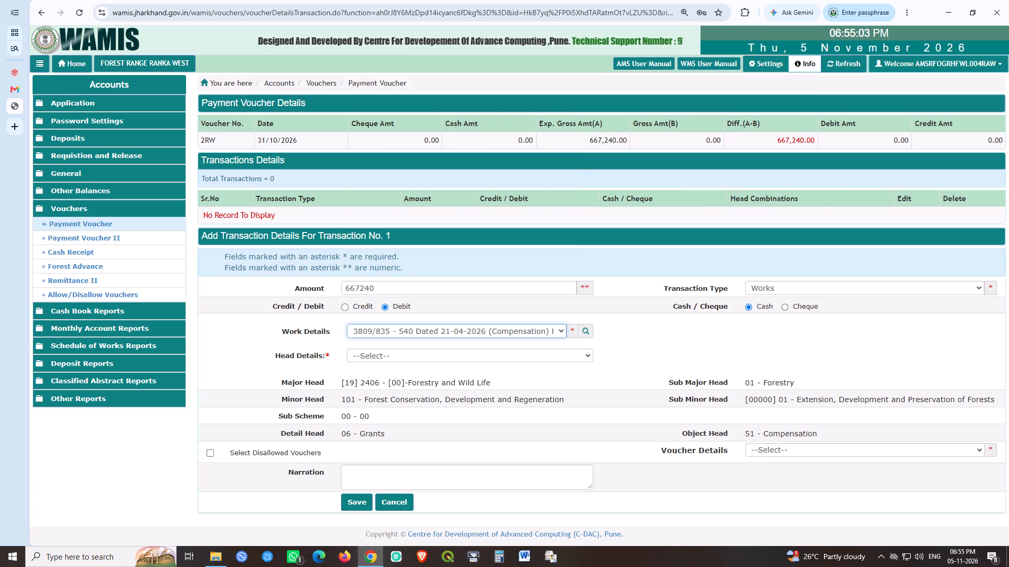
{"action": "left_click", "coordinate": [421, 352]}
{"action": "left_click", "coordinate": [405, 380]}
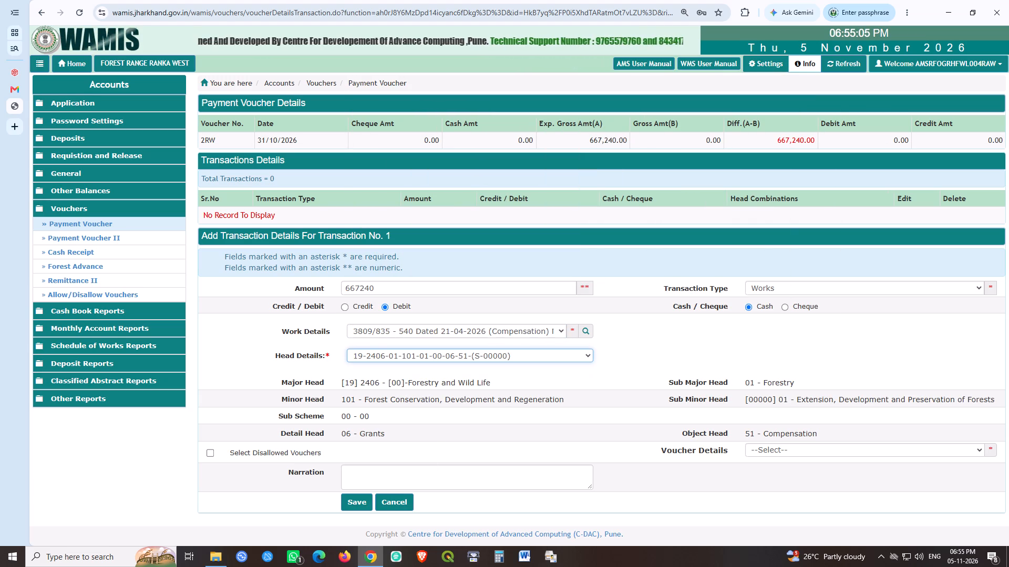
{"action": "left_click", "coordinate": [336, 503]}
{"action": "left_click", "coordinate": [352, 500]}
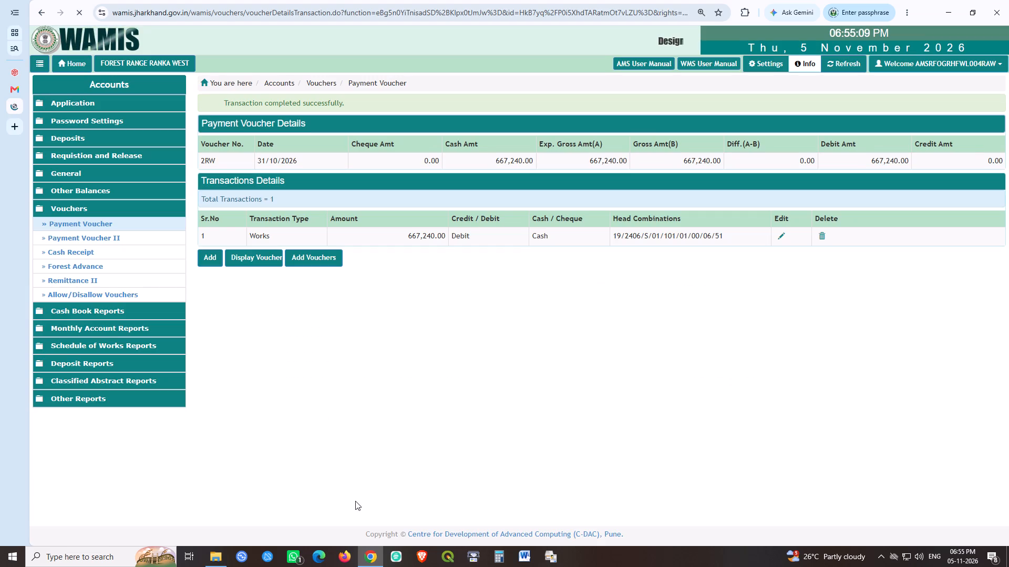
Create payment voucher 33RW dated 31 October 2026 with an expected gross amount of 1000000.
{"action": "left_click", "coordinate": [331, 260]}
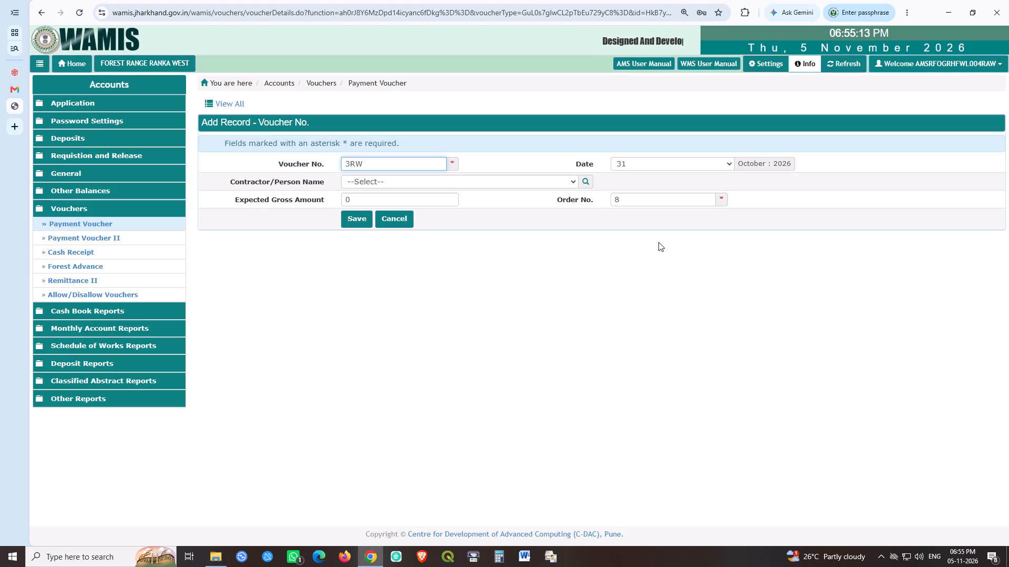
{"action": "key", "text": "3"}
{"action": "key", "text": "Tab"}
{"action": "key", "text": "Tab"}
{"action": "key", "text": "Tab"}
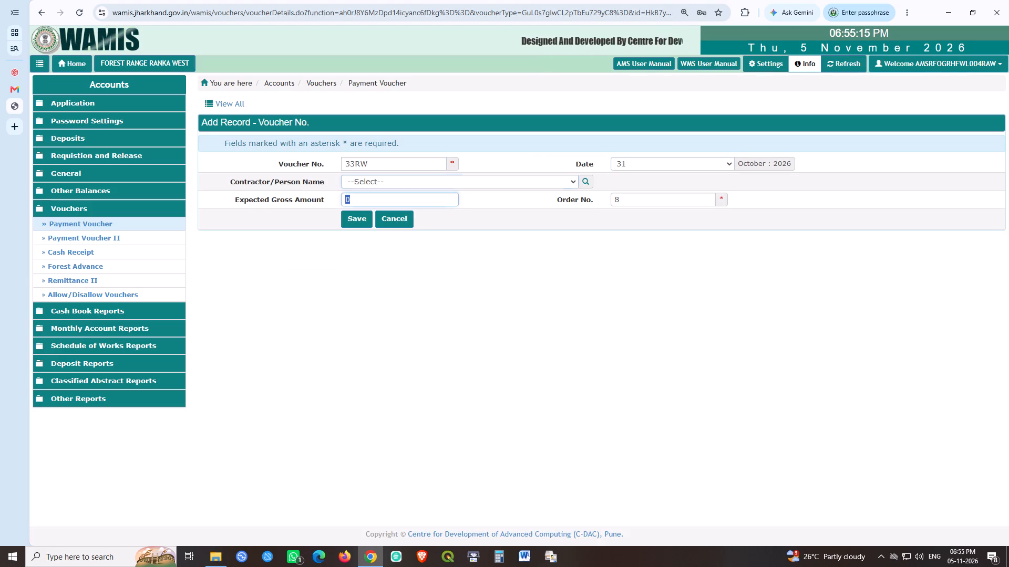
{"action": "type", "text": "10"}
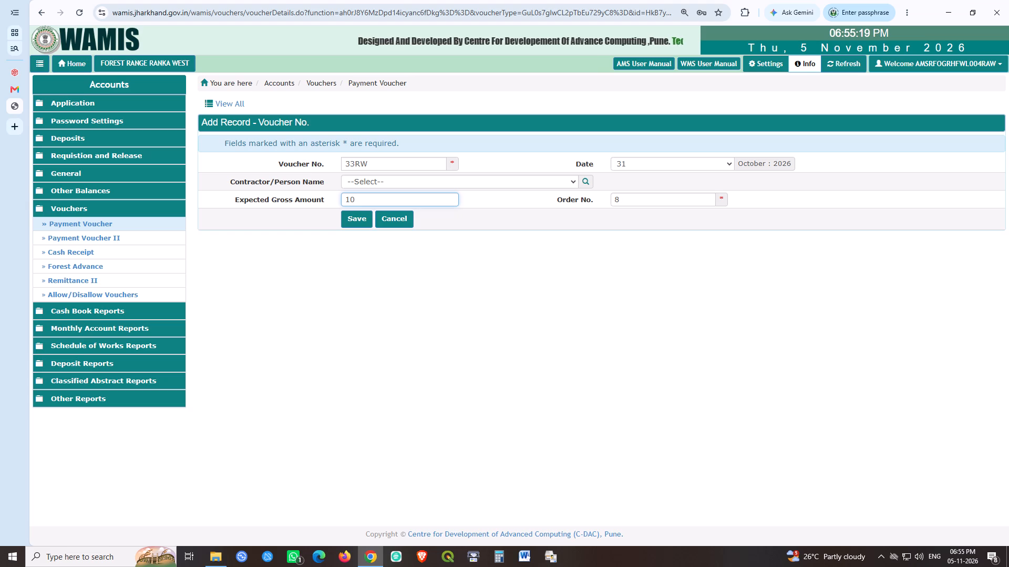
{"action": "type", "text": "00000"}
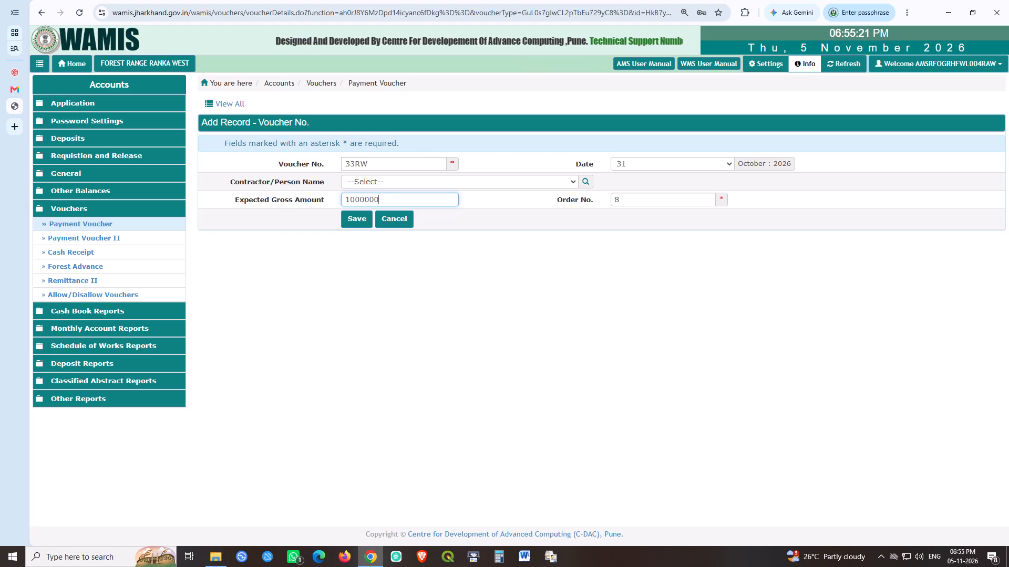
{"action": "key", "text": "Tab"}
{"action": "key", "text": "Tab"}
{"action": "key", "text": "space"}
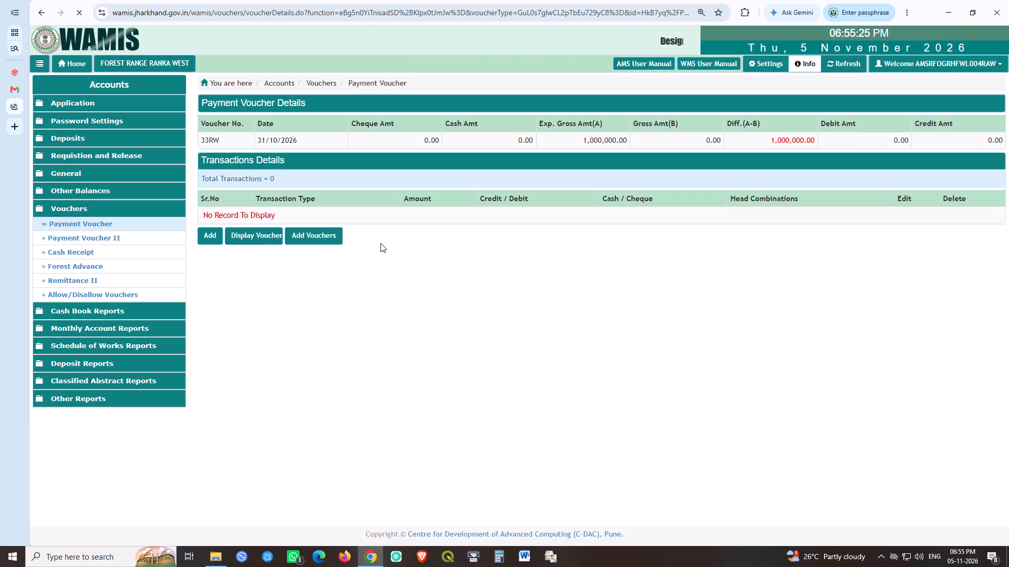
{"action": "left_click", "coordinate": [215, 236]}
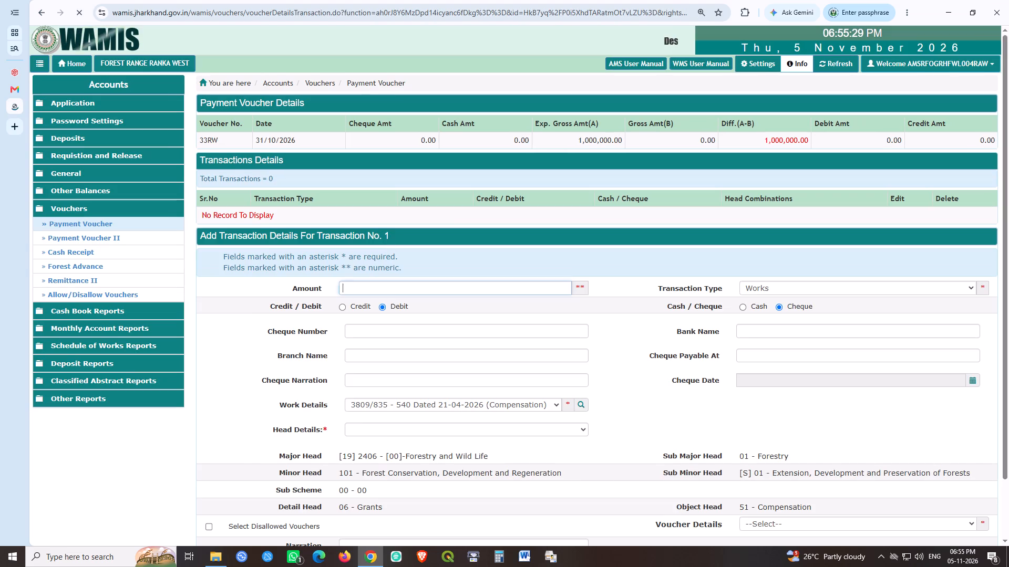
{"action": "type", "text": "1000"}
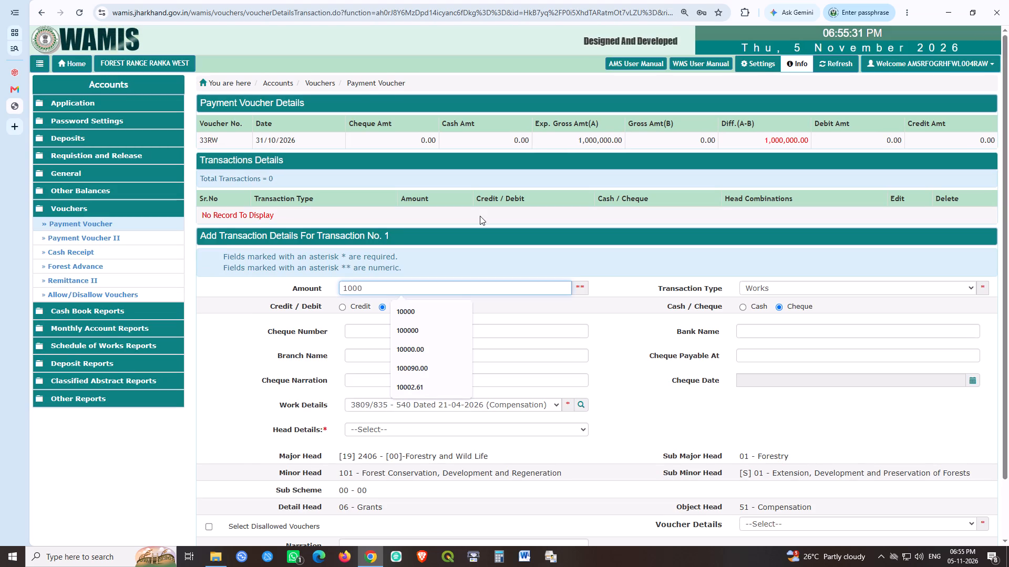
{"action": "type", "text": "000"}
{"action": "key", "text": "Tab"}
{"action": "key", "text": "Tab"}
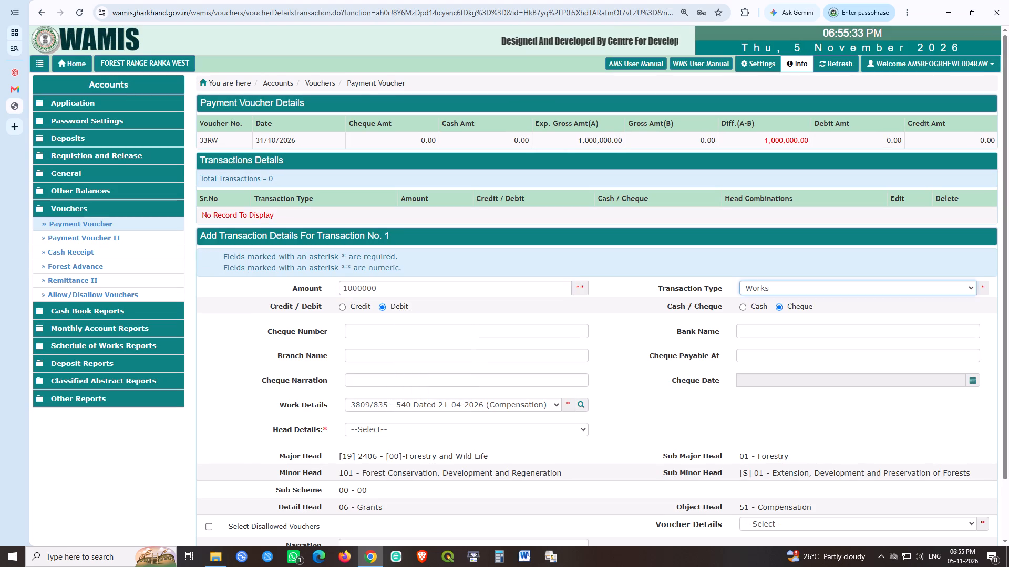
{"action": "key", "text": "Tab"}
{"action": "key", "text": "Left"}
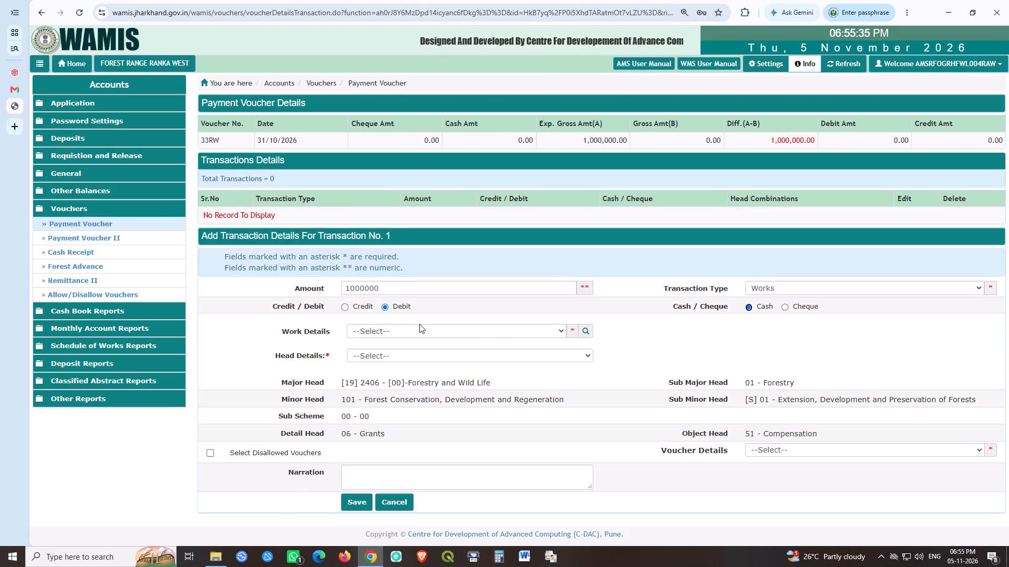
{"action": "left_click", "coordinate": [421, 325]}
{"action": "scroll", "coordinate": [488, 220], "scroll_direction": "down", "scroll_amount": 16}
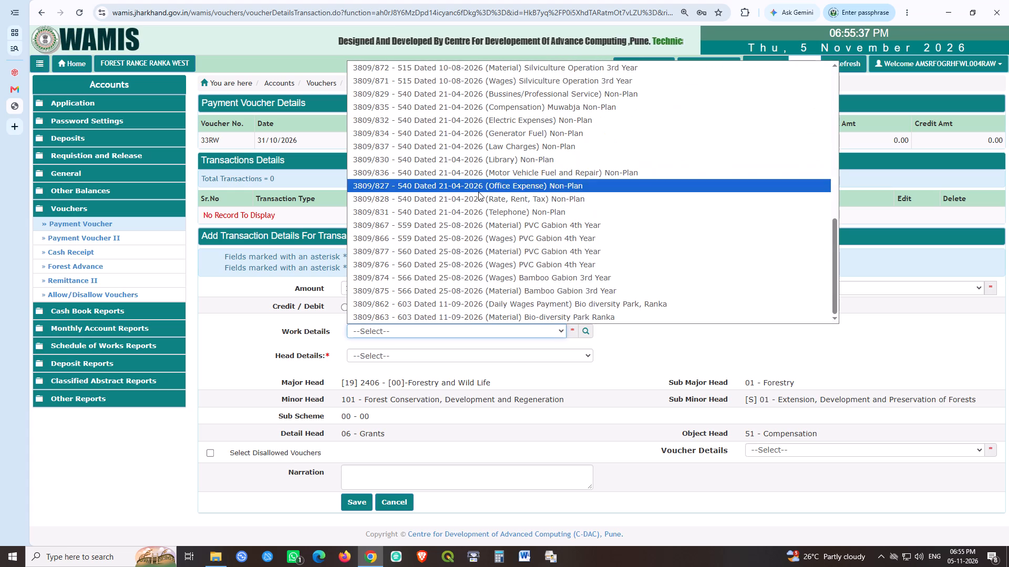
{"action": "scroll", "coordinate": [478, 192], "scroll_direction": "down", "scroll_amount": 2}
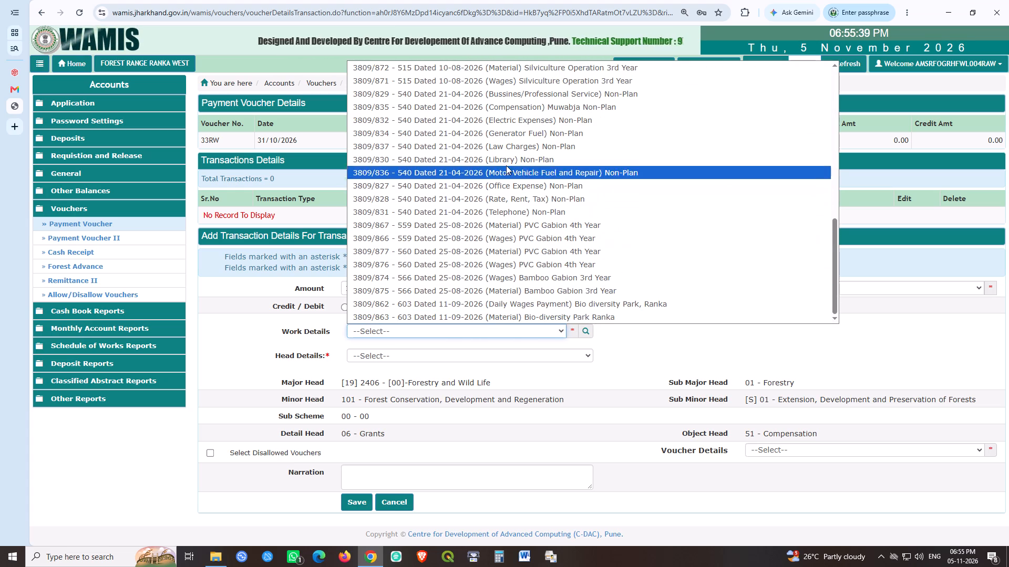
{"action": "left_click", "coordinate": [548, 112]}
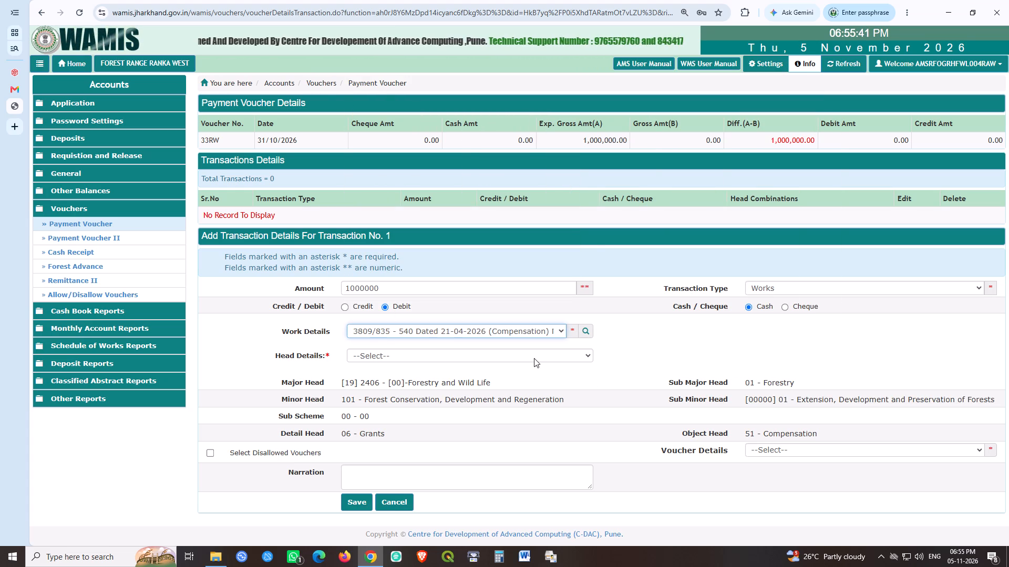
{"action": "left_click", "coordinate": [534, 358]}
{"action": "left_click", "coordinate": [489, 380]}
{"action": "left_click", "coordinate": [668, 374]}
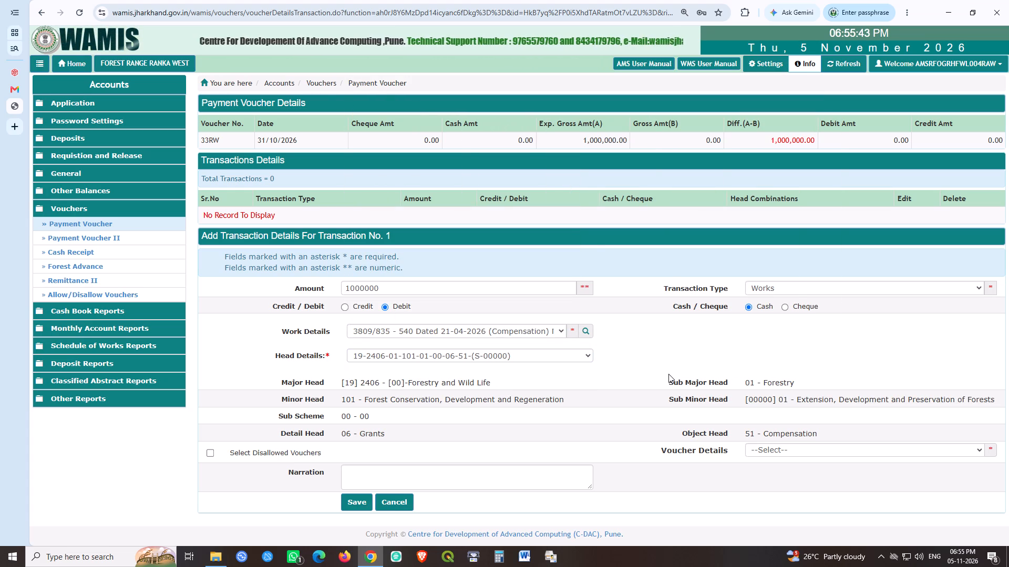
{"action": "scroll", "coordinate": [668, 374], "scroll_direction": "down", "scroll_amount": 3}
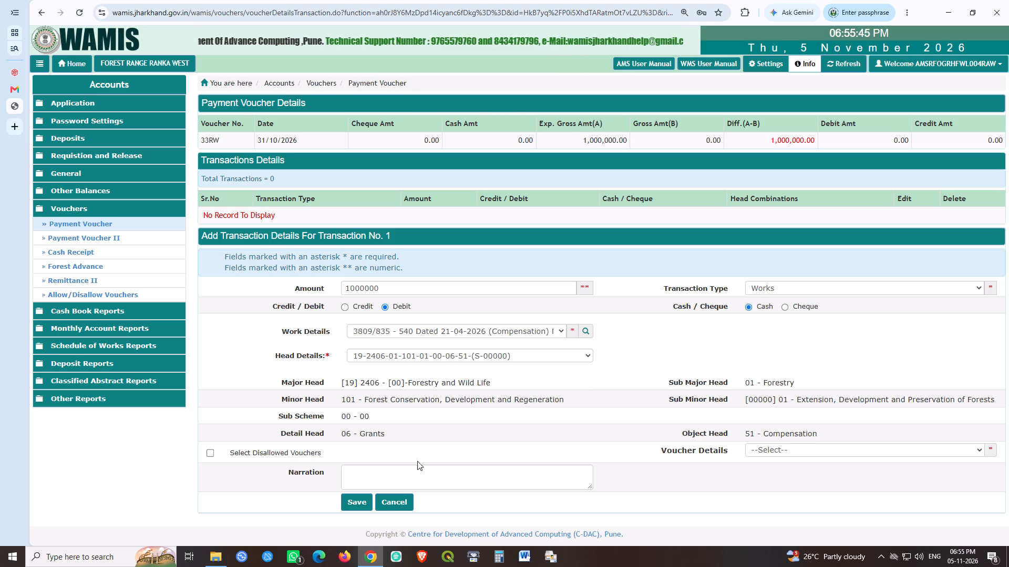
{"action": "left_click", "coordinate": [359, 499]}
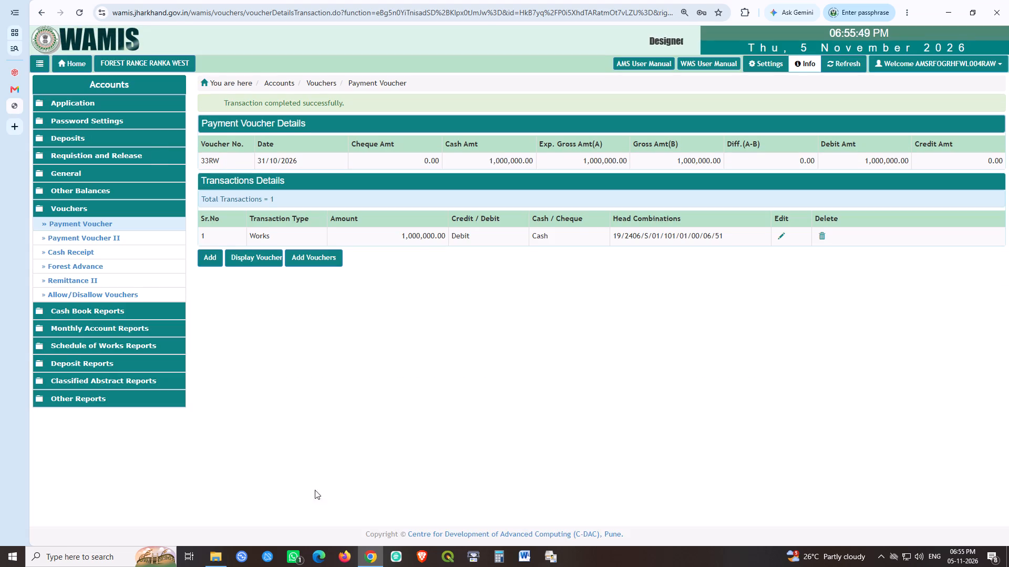
Create payment voucher 34RW dated 31 October 2026 with an expected gross amount of 1000000.
{"action": "left_click", "coordinate": [332, 265]}
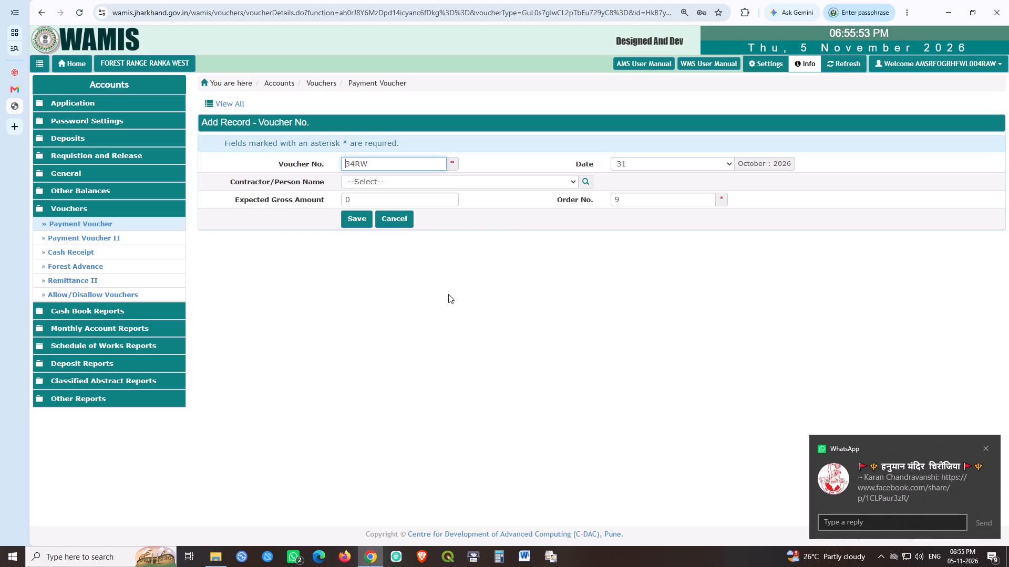
{"action": "key", "text": "Tab"}
{"action": "key", "text": "Tab"}
{"action": "key", "text": "Tab"}
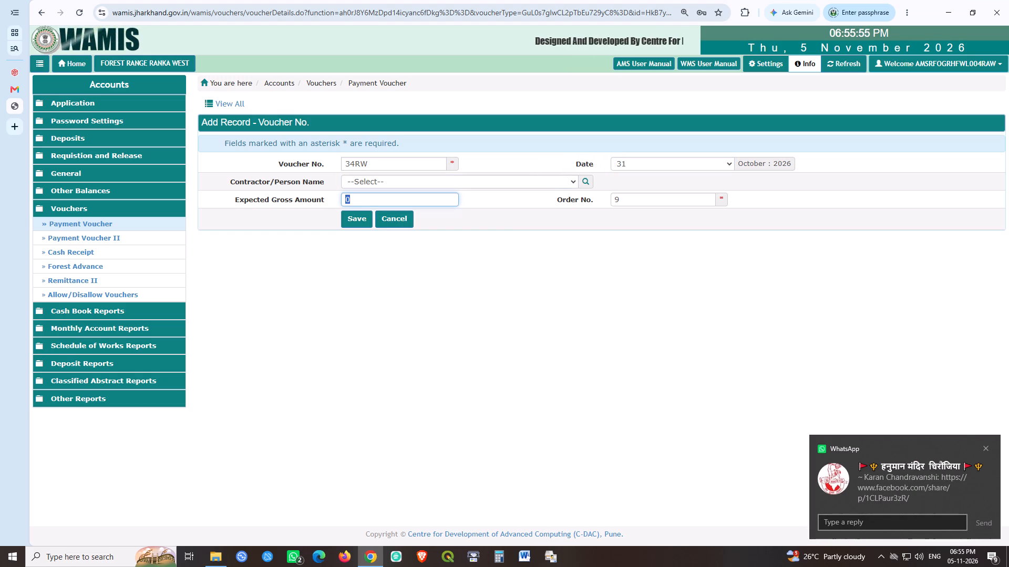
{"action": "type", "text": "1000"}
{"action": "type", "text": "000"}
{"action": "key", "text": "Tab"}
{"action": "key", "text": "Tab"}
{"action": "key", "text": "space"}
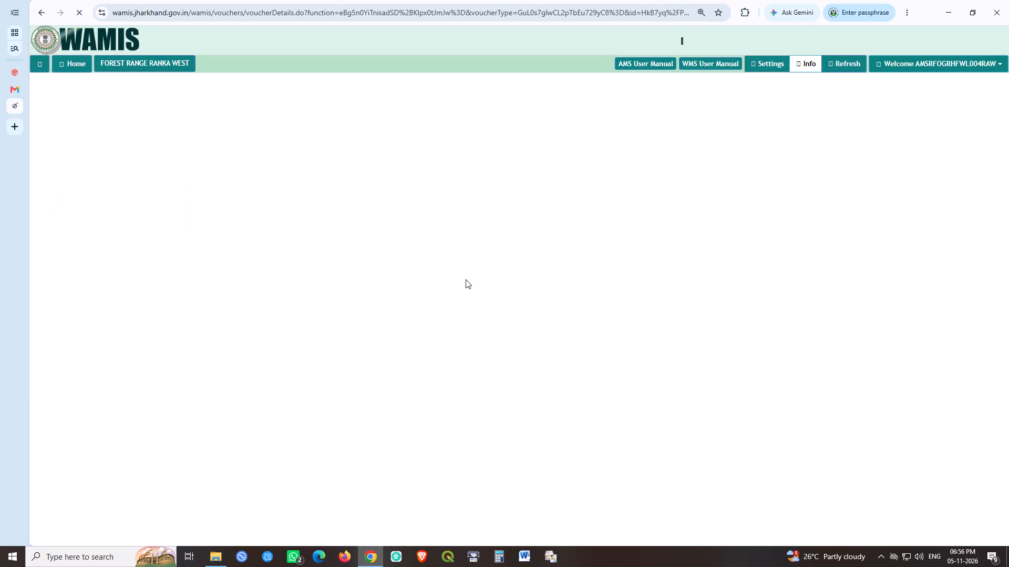
{"action": "left_click", "coordinate": [204, 236]}
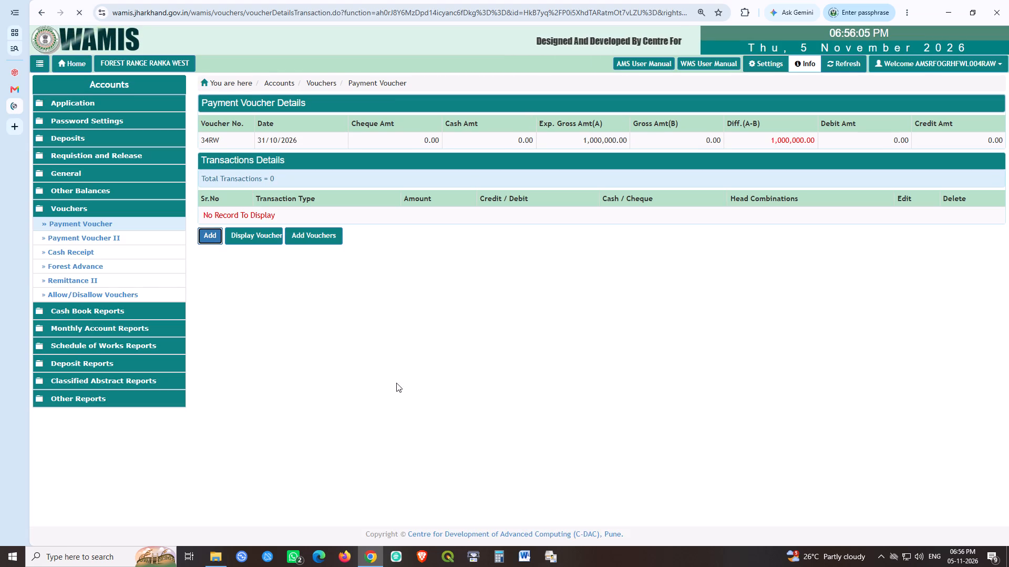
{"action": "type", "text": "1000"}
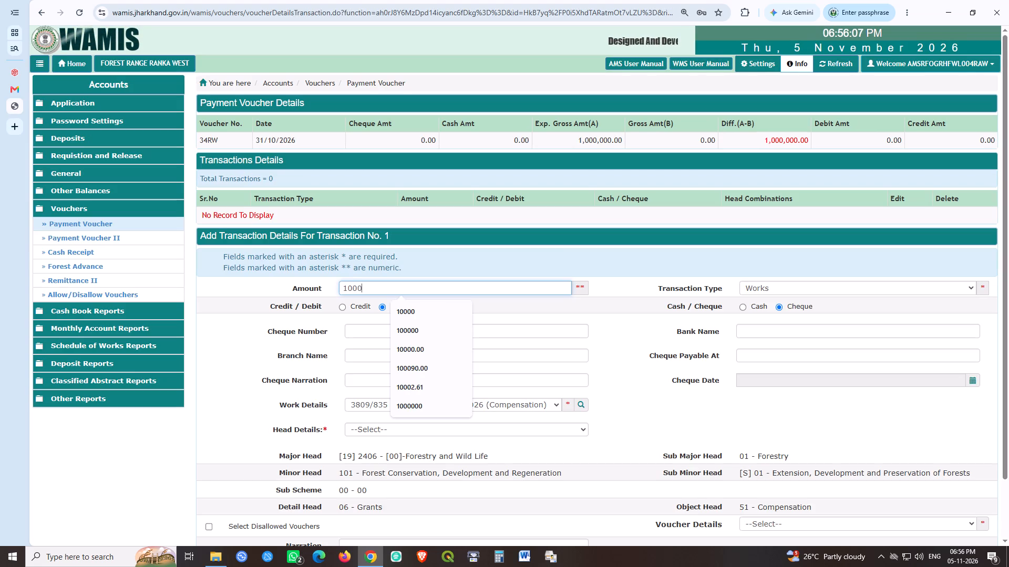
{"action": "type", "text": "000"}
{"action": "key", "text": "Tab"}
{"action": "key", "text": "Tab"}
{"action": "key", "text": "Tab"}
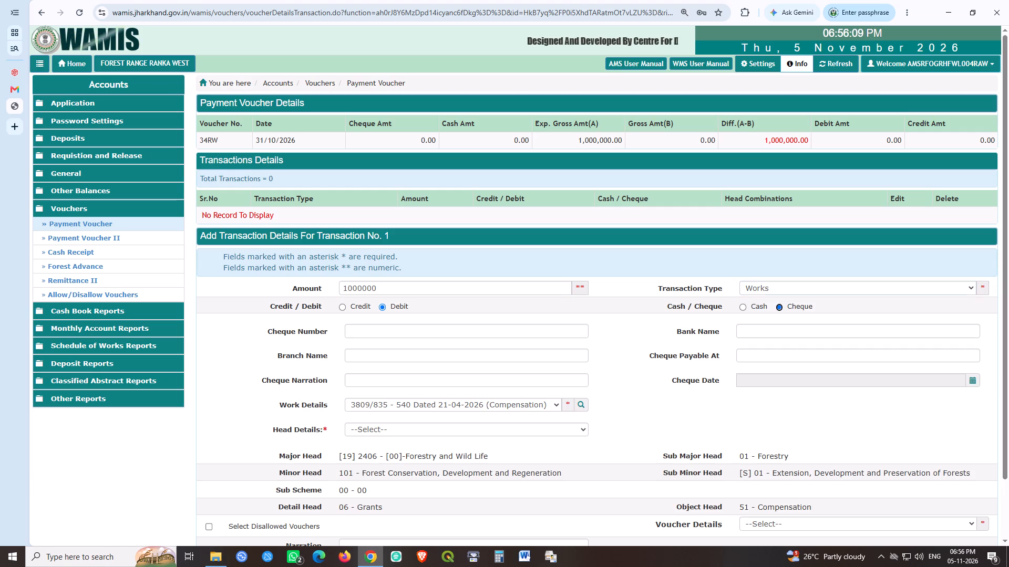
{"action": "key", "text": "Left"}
{"action": "left_click", "coordinate": [538, 334]}
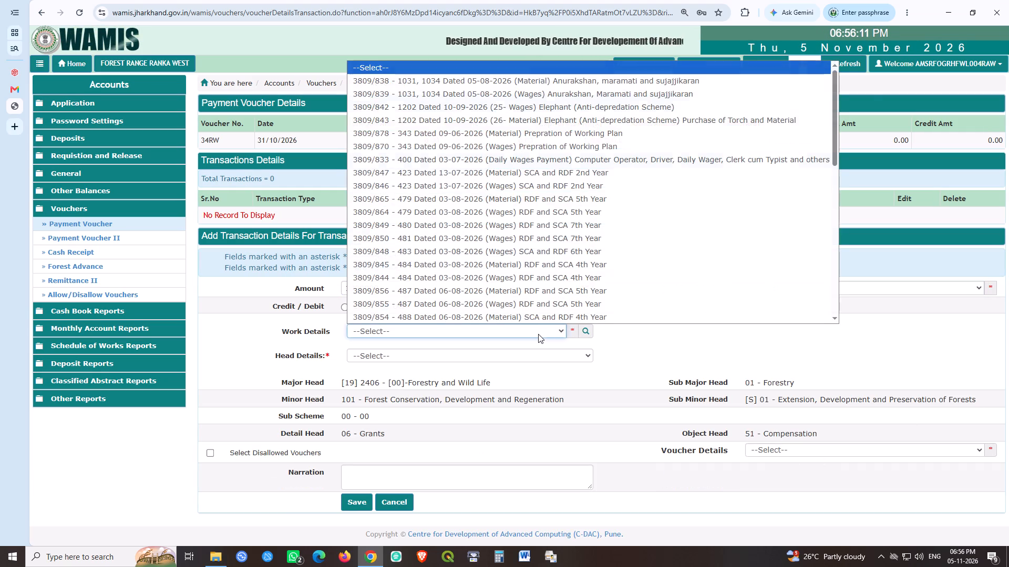
{"action": "scroll", "coordinate": [512, 259], "scroll_direction": "down", "scroll_amount": 18}
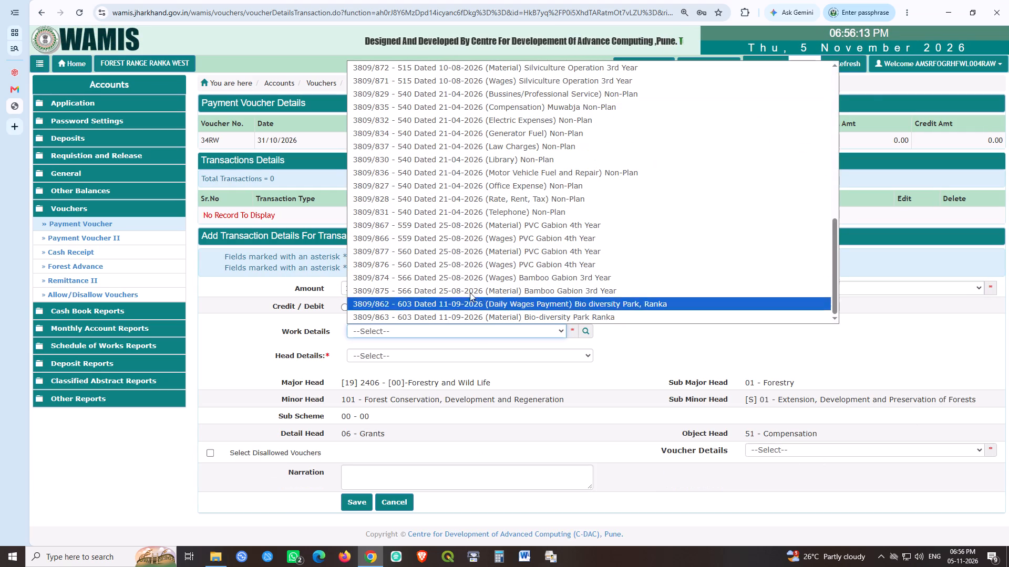
{"action": "left_click", "coordinate": [553, 109]}
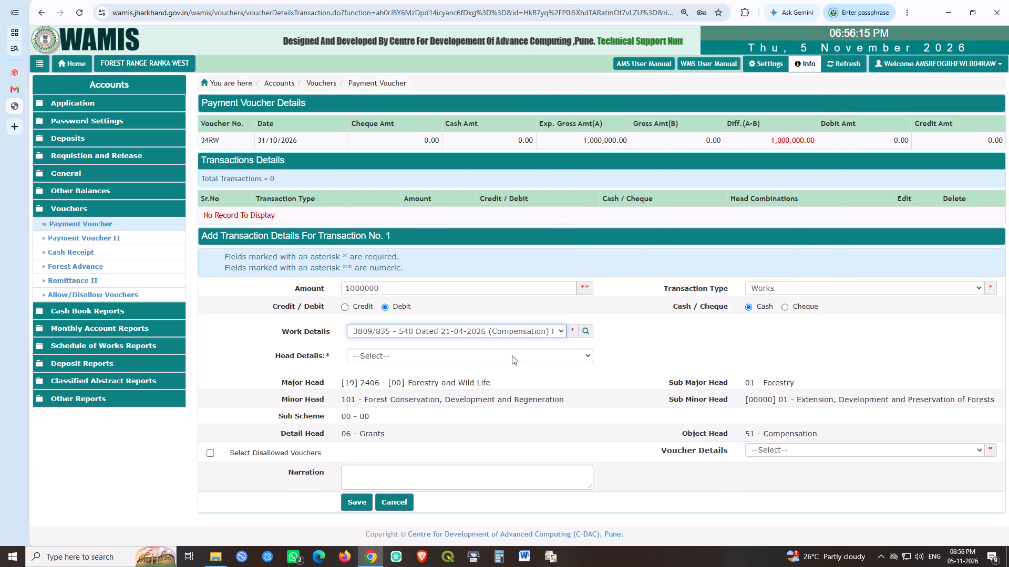
{"action": "left_click", "coordinate": [477, 358]}
{"action": "left_click", "coordinate": [445, 380]}
{"action": "left_click", "coordinate": [659, 361]}
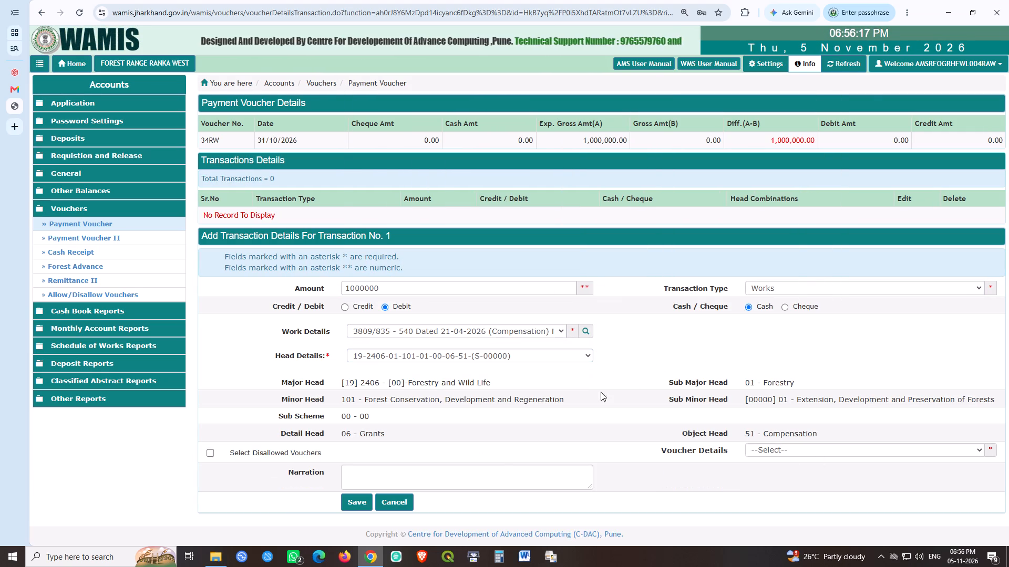
{"action": "left_click", "coordinate": [346, 499]}
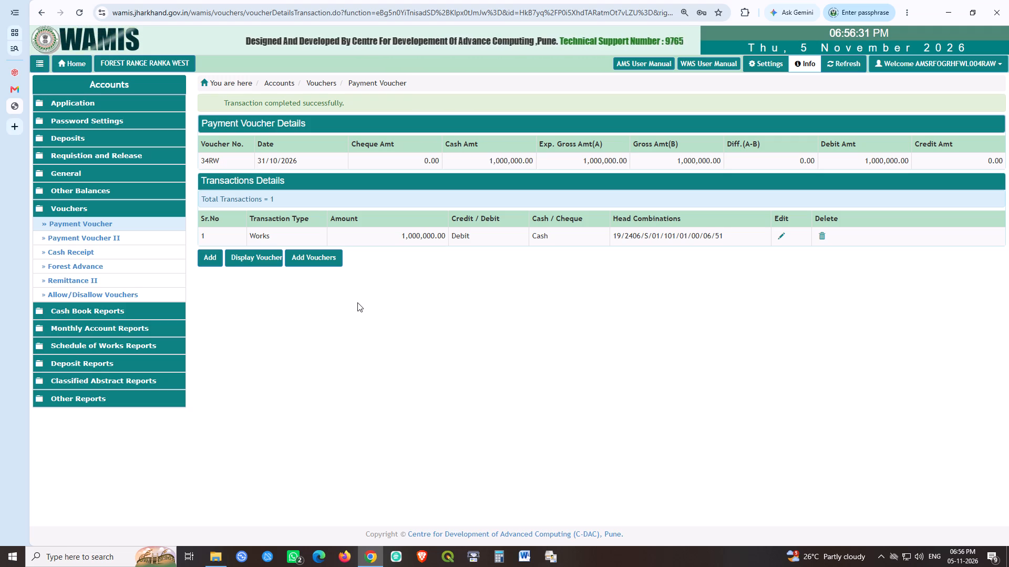
Create payment voucher 3RW dated 31 October 2026 with an expected gross amount of 335104.
{"action": "left_click", "coordinate": [327, 263]}
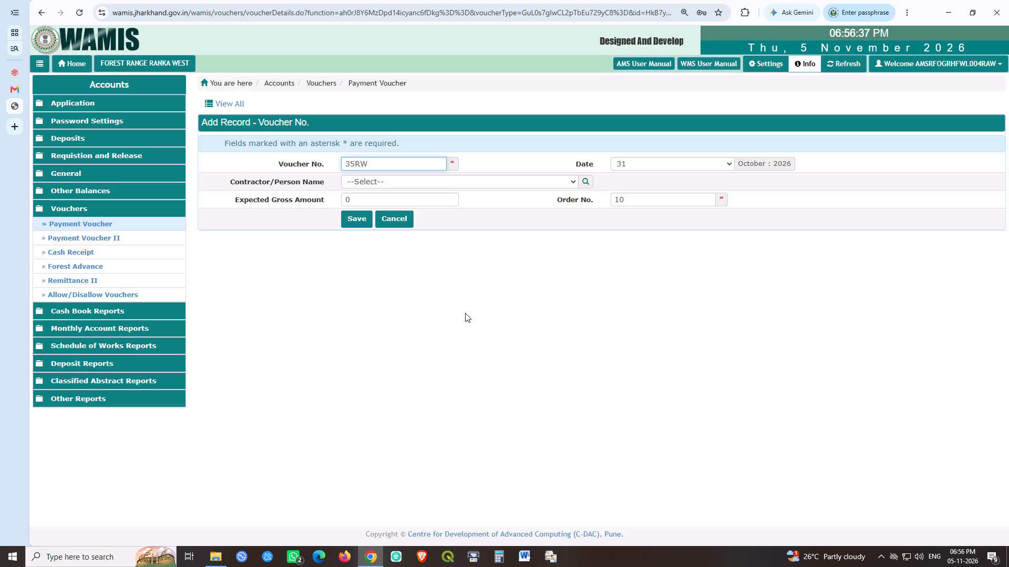
{"action": "key", "text": "shift+Right"}
{"action": "key", "text": "Right"}
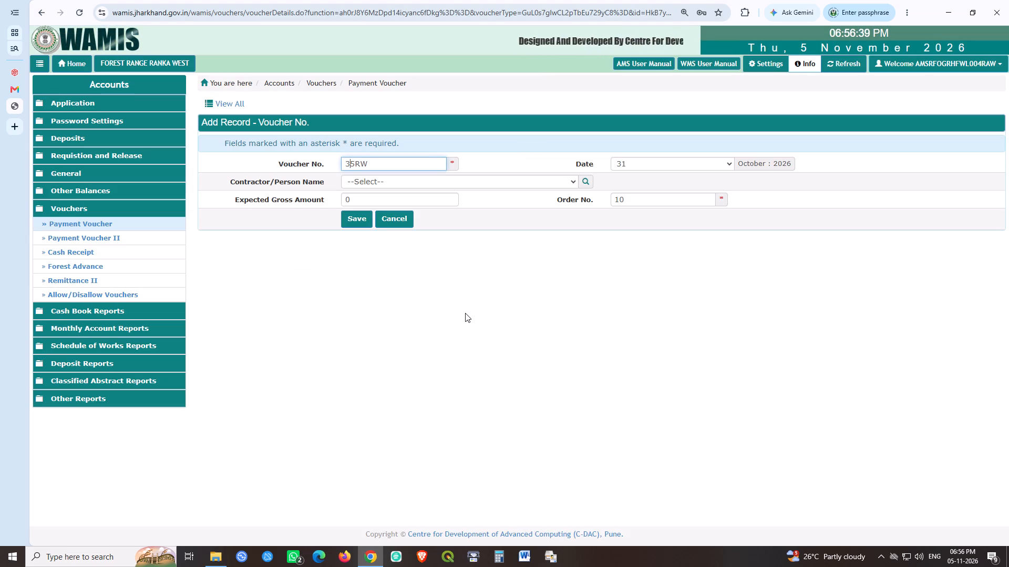
{"action": "key", "text": "Delete"}
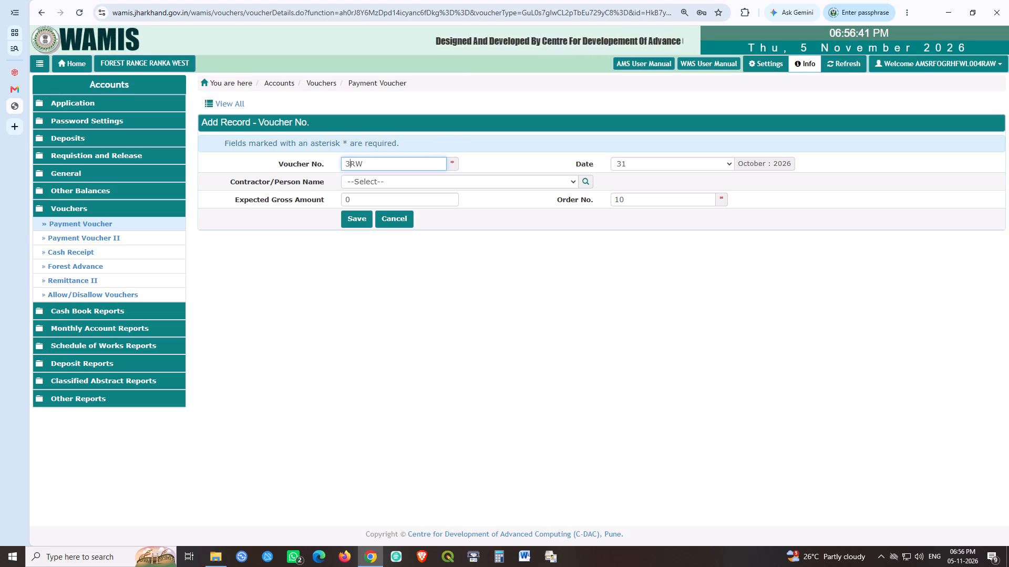
{"action": "key", "text": "Tab"}
{"action": "key", "text": "Tab"}
{"action": "key", "text": "Tab"}
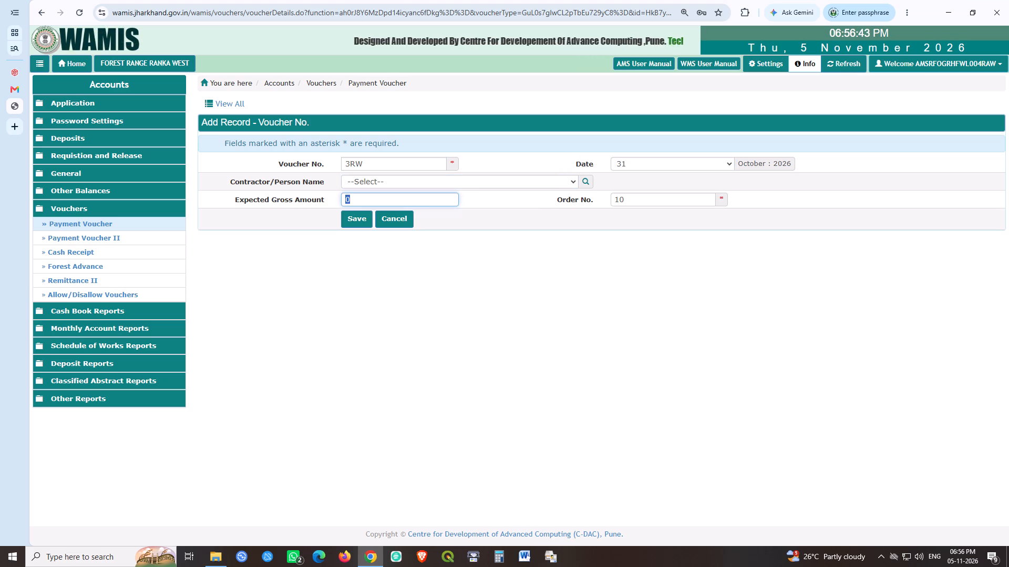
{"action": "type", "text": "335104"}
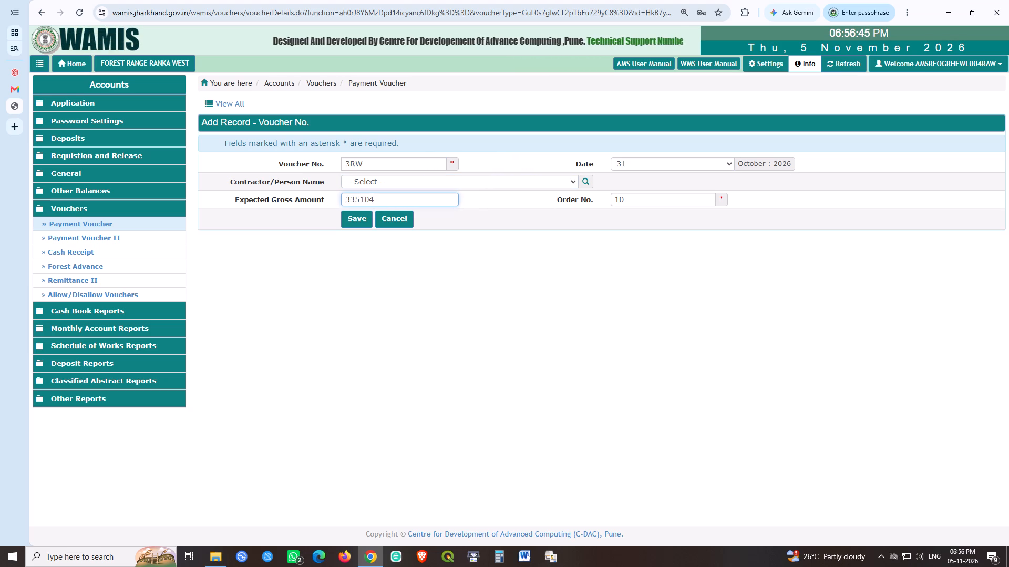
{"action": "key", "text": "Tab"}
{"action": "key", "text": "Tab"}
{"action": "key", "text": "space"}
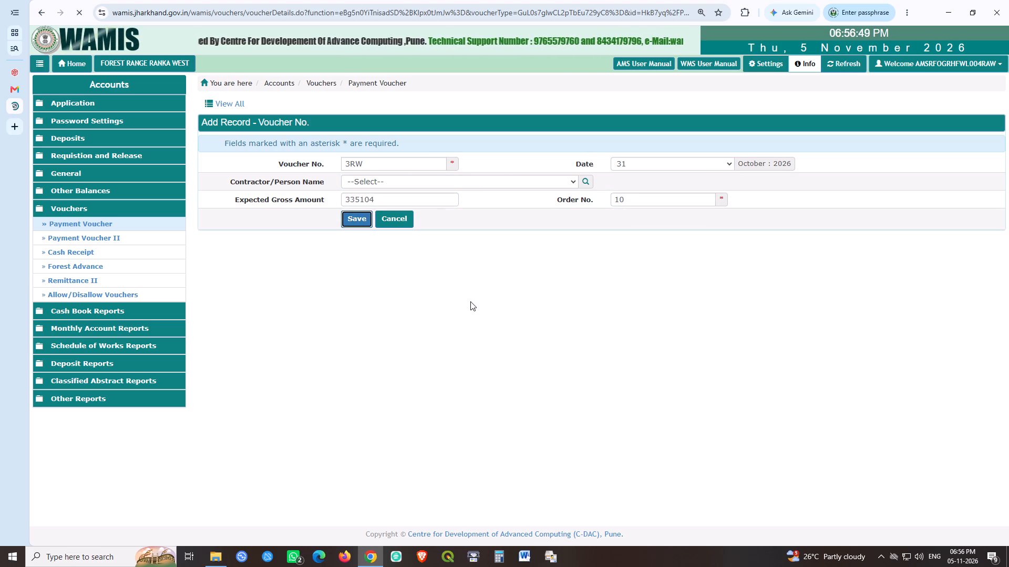
{"action": "left_click", "coordinate": [210, 239]}
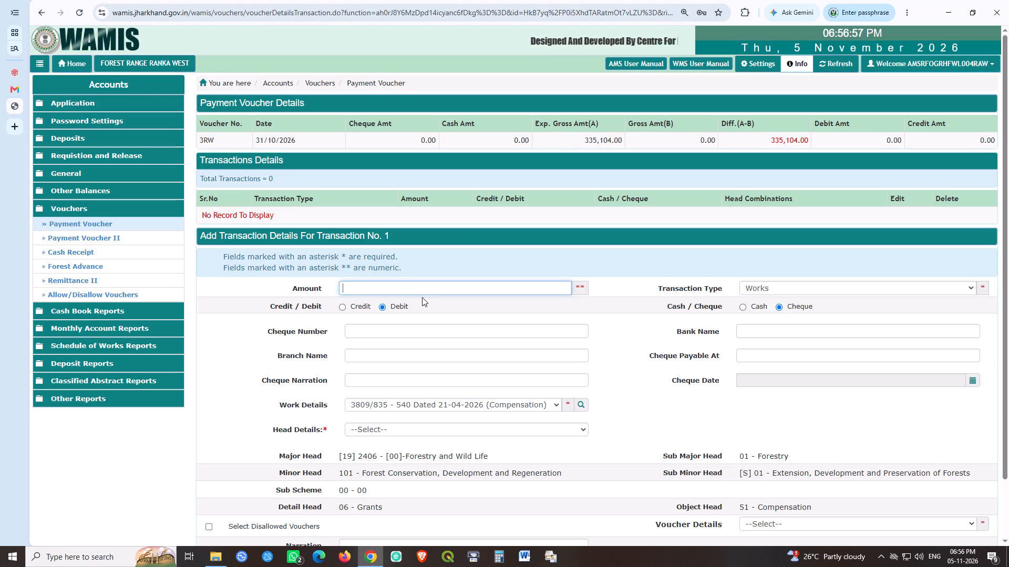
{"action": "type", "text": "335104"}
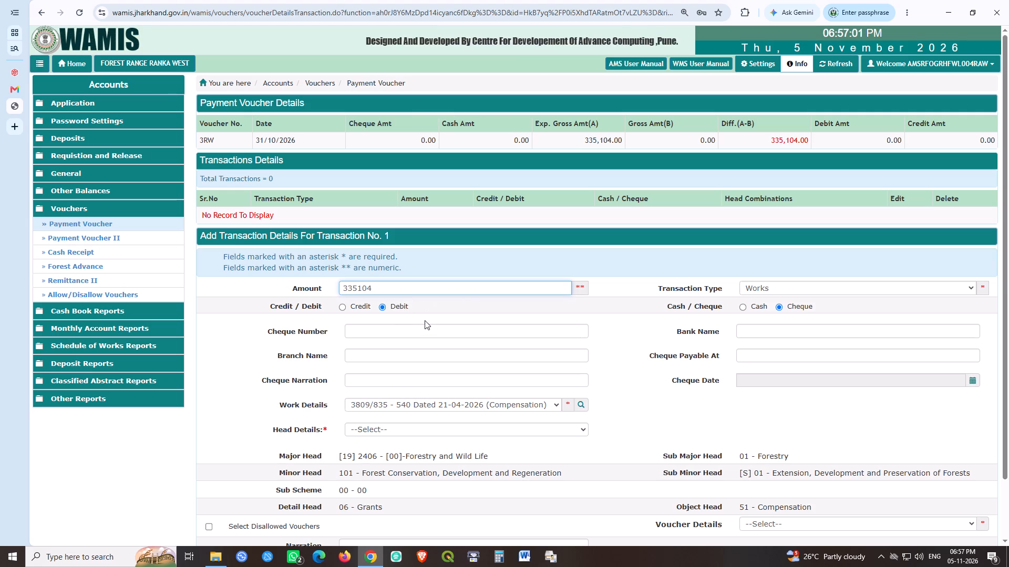
{"action": "left_click", "coordinate": [758, 311]}
{"action": "left_click", "coordinate": [753, 308]}
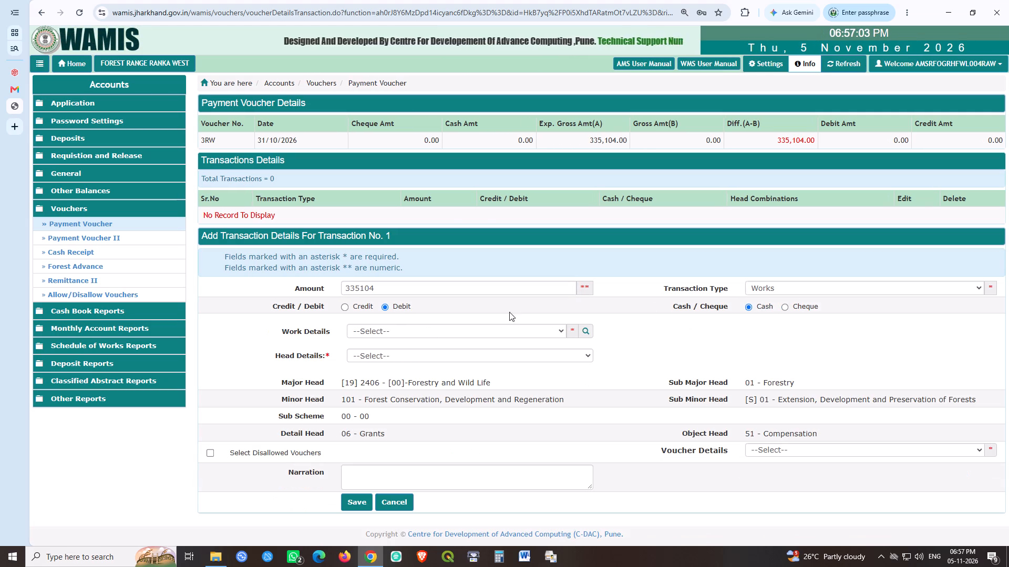
{"action": "left_click", "coordinate": [457, 327]}
{"action": "scroll", "coordinate": [519, 181], "scroll_direction": "down", "scroll_amount": 12}
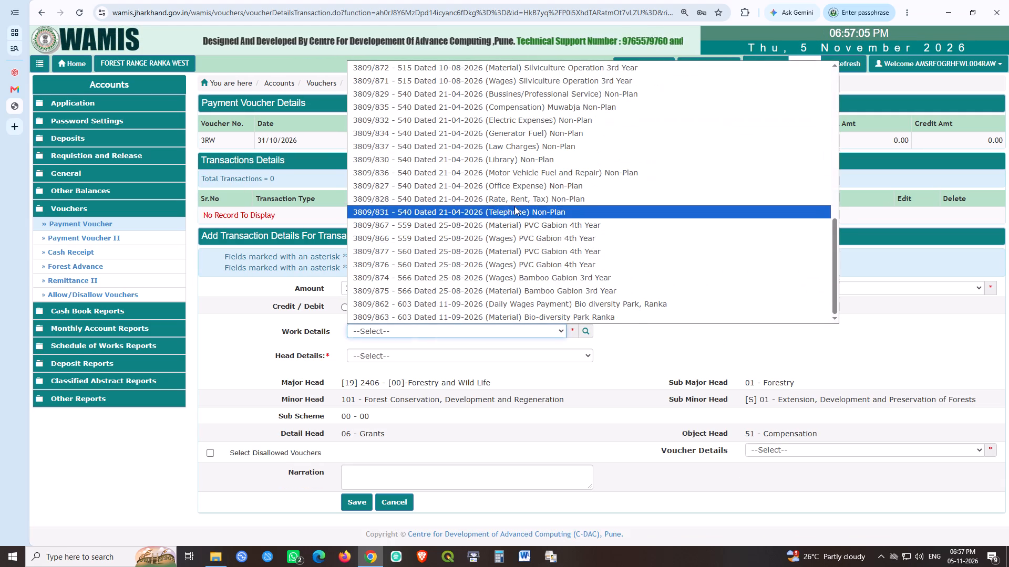
{"action": "scroll", "coordinate": [514, 206], "scroll_direction": "down", "scroll_amount": 5}
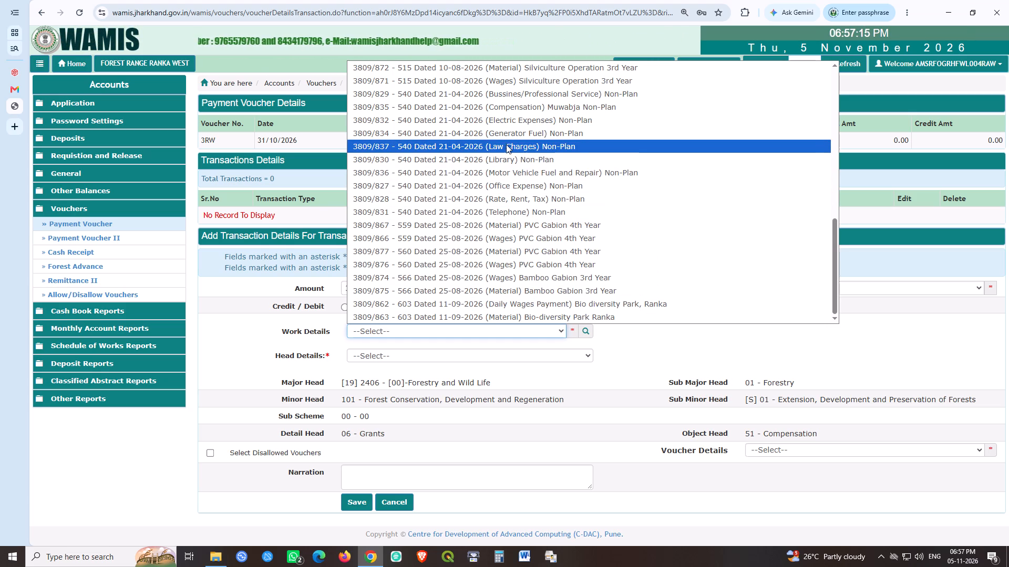
{"action": "left_click", "coordinate": [564, 89]}
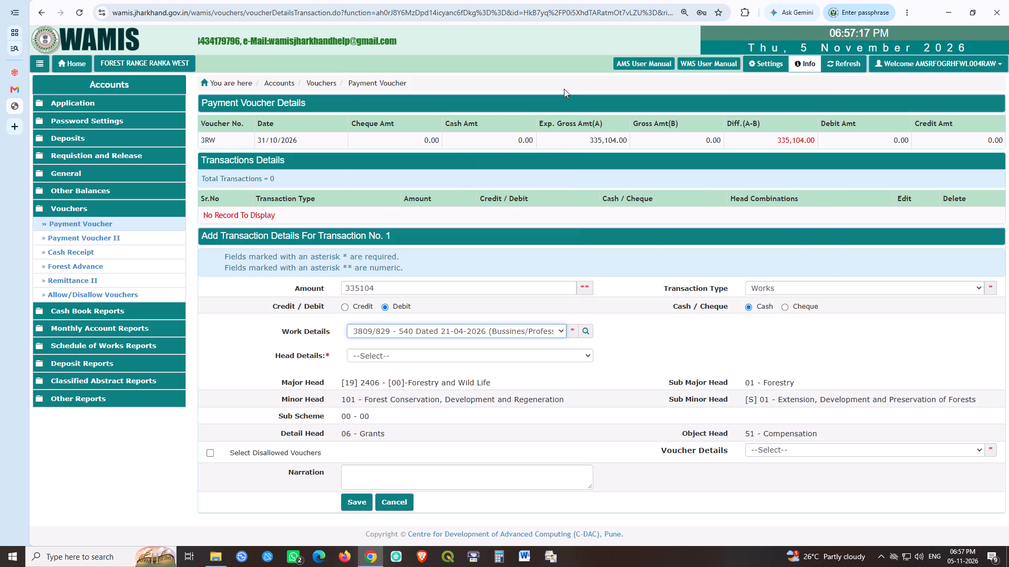
{"action": "left_click", "coordinate": [448, 351]}
{"action": "left_click", "coordinate": [395, 382]}
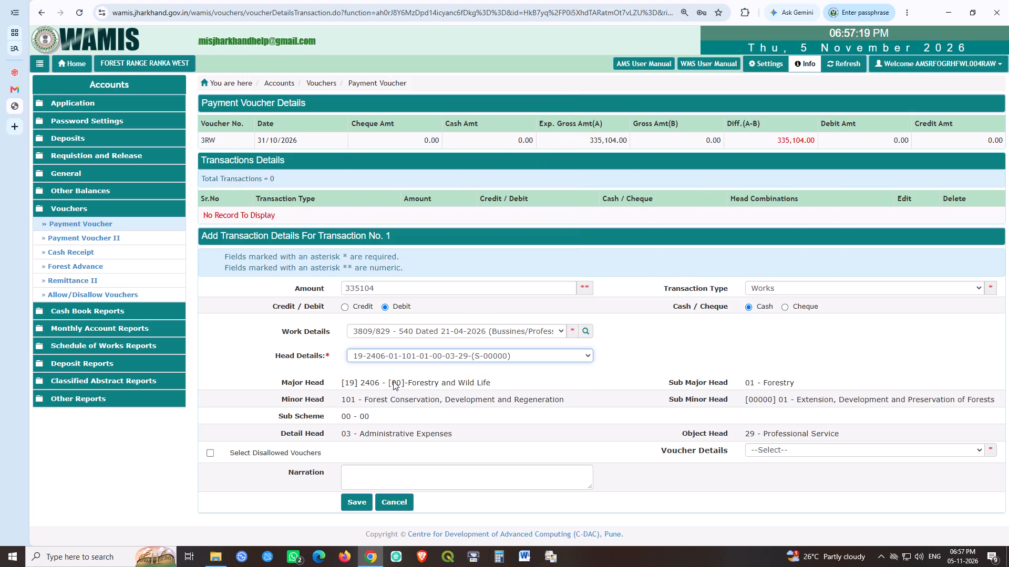
{"action": "left_click", "coordinate": [356, 505]}
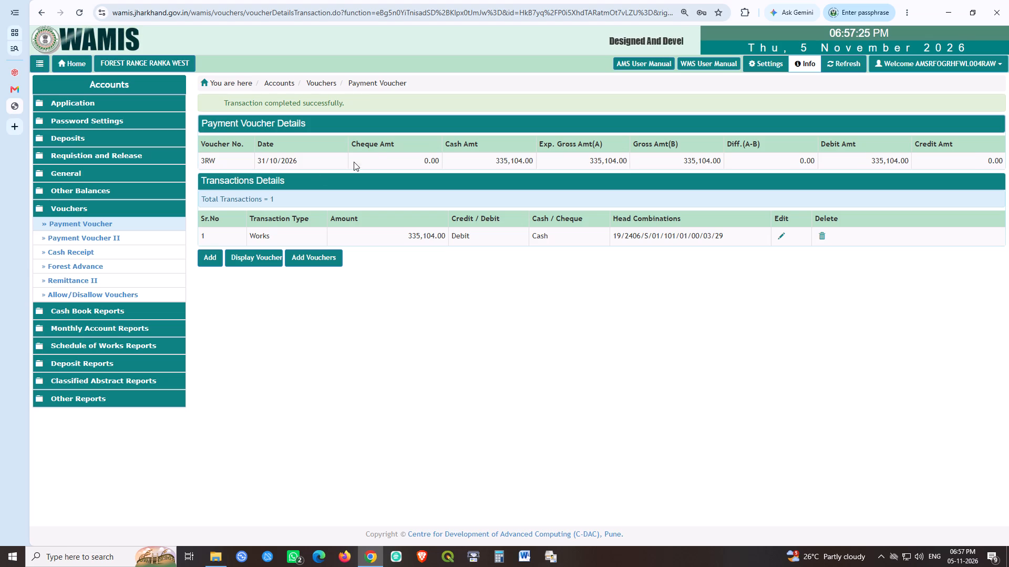
Create payment voucher 37RW dated 31 October 2026 with an expected gross amount of 28373.
{"action": "left_click", "coordinate": [313, 253]}
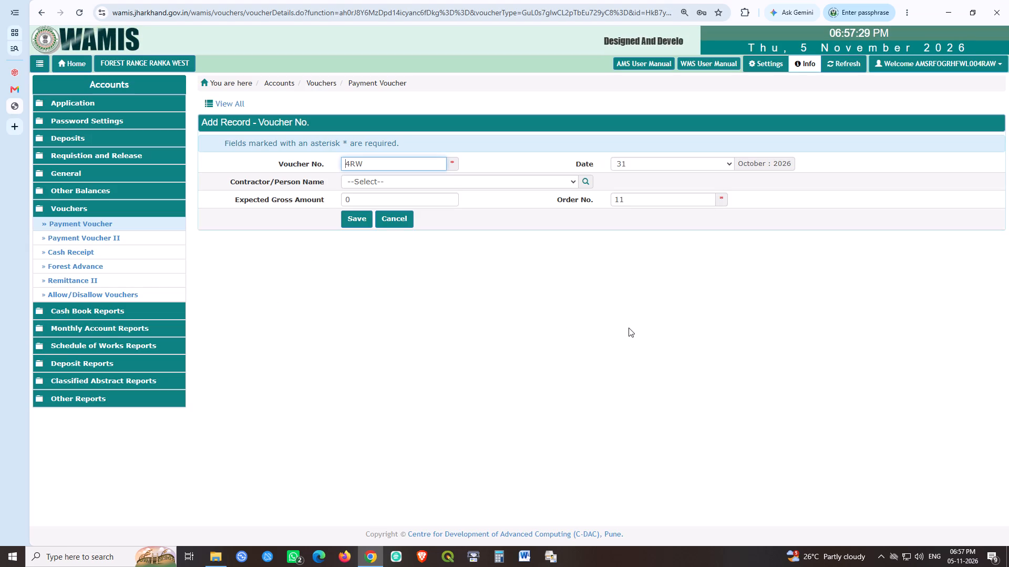
{"action": "key", "text": "shift+Right"}
{"action": "type", "text": "37"}
{"action": "key", "text": "Tab"}
{"action": "key", "text": "Tab"}
{"action": "key", "text": "Tab"}
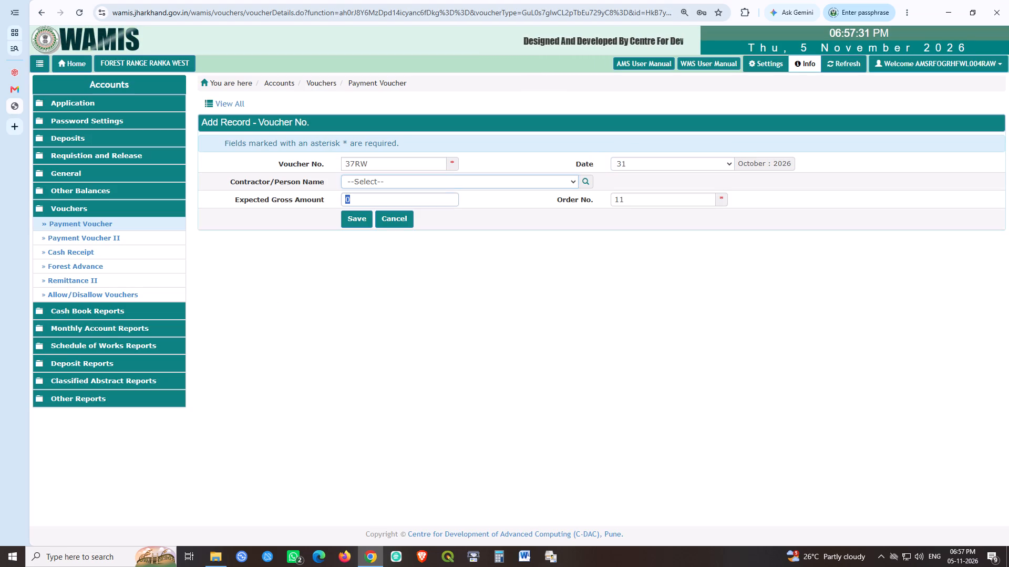
{"action": "type", "text": "28373"}
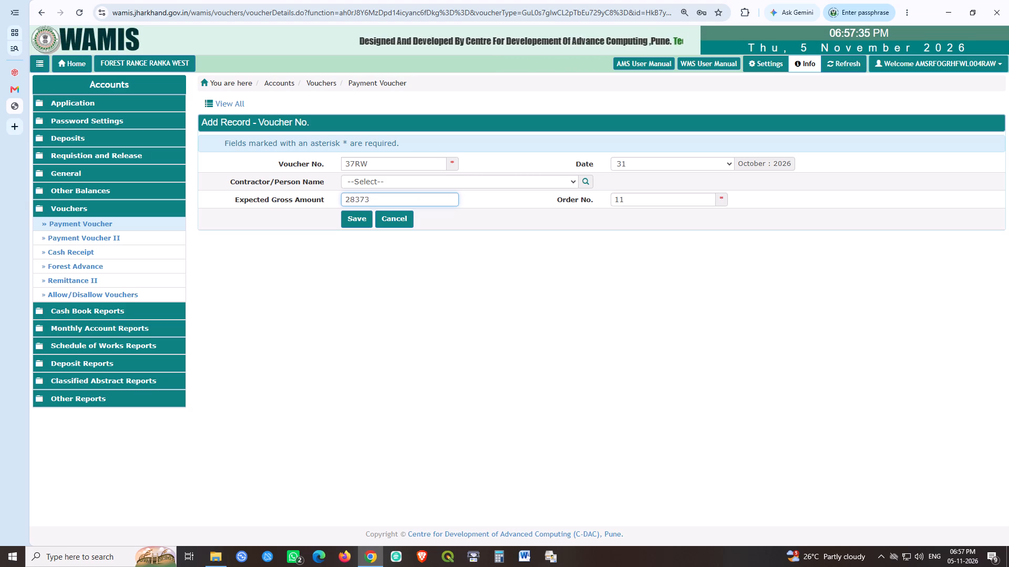
{"action": "key", "text": "Tab"}
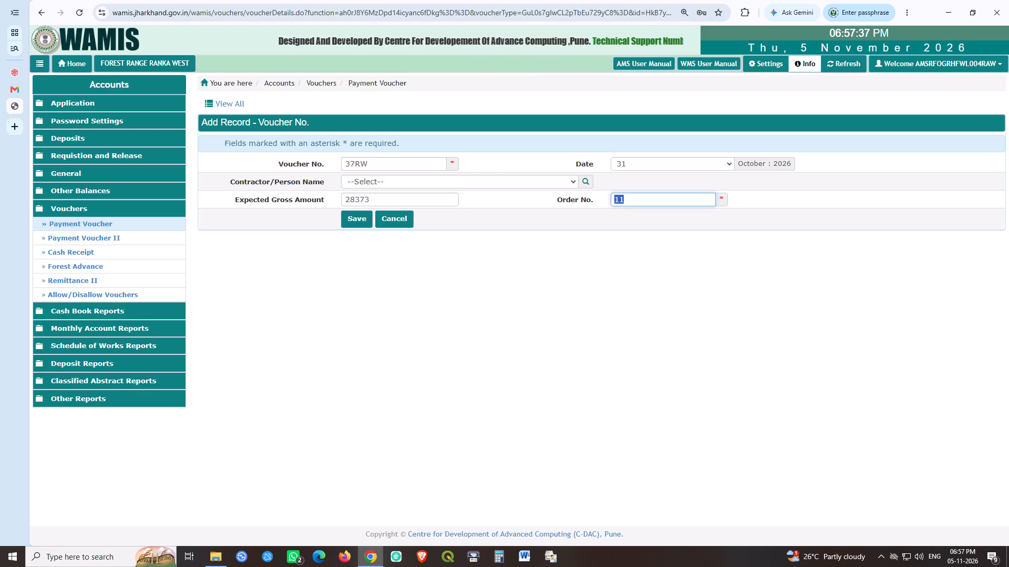
{"action": "key", "text": "Tab"}
{"action": "key", "text": "space"}
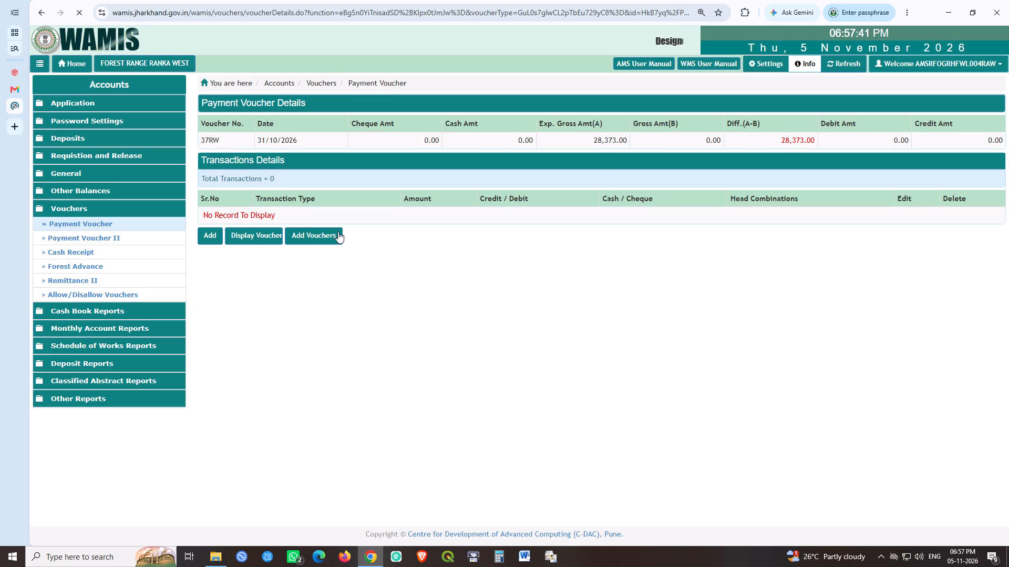
{"action": "left_click", "coordinate": [204, 238]}
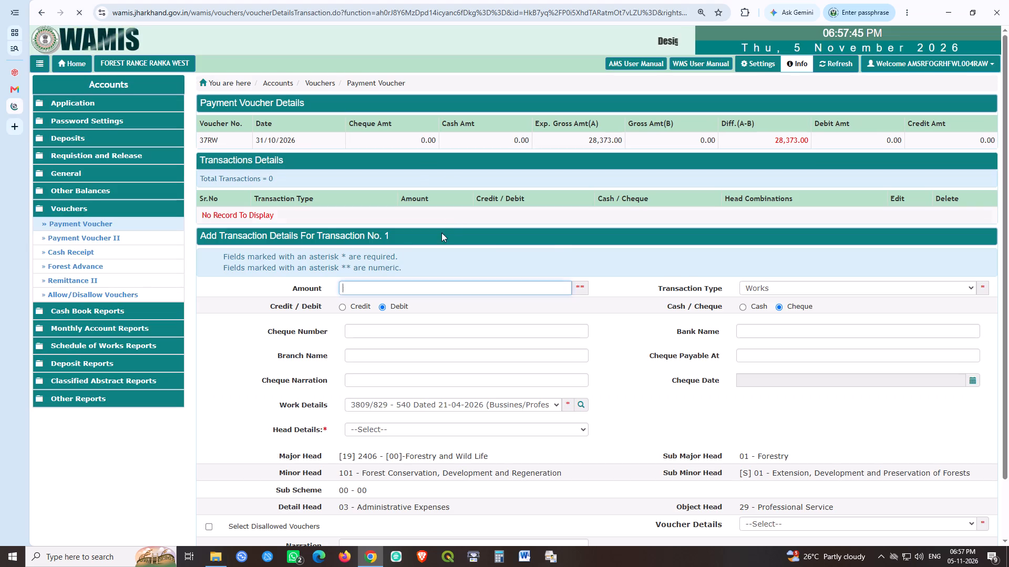
{"action": "type", "text": "28373"}
{"action": "key", "text": "Tab"}
{"action": "key", "text": "Tab"}
{"action": "key", "text": "Tab"}
{"action": "key", "text": "Left"}
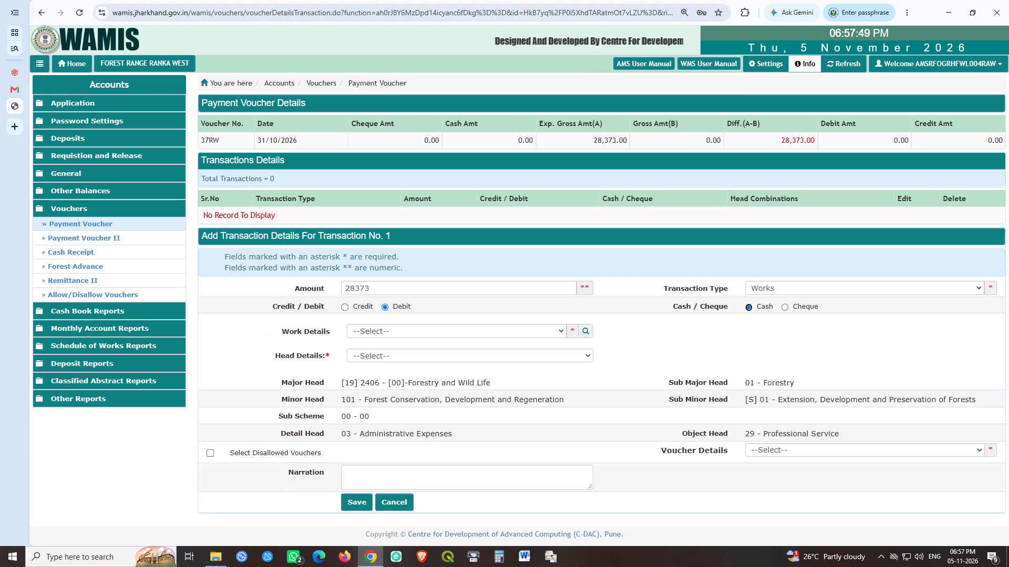
{"action": "left_click", "coordinate": [530, 325]}
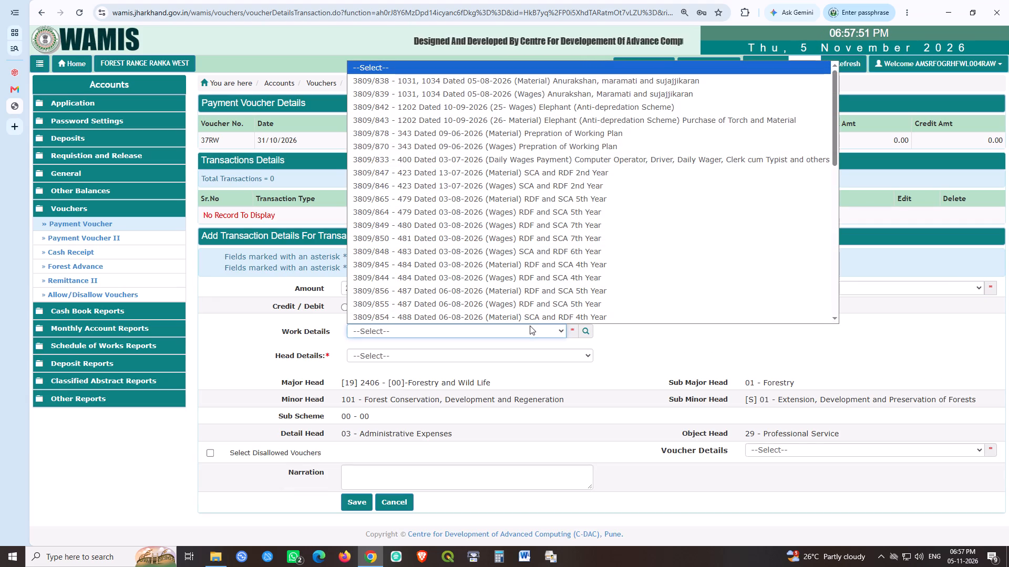
{"action": "scroll", "coordinate": [514, 219], "scroll_direction": "down", "scroll_amount": 13}
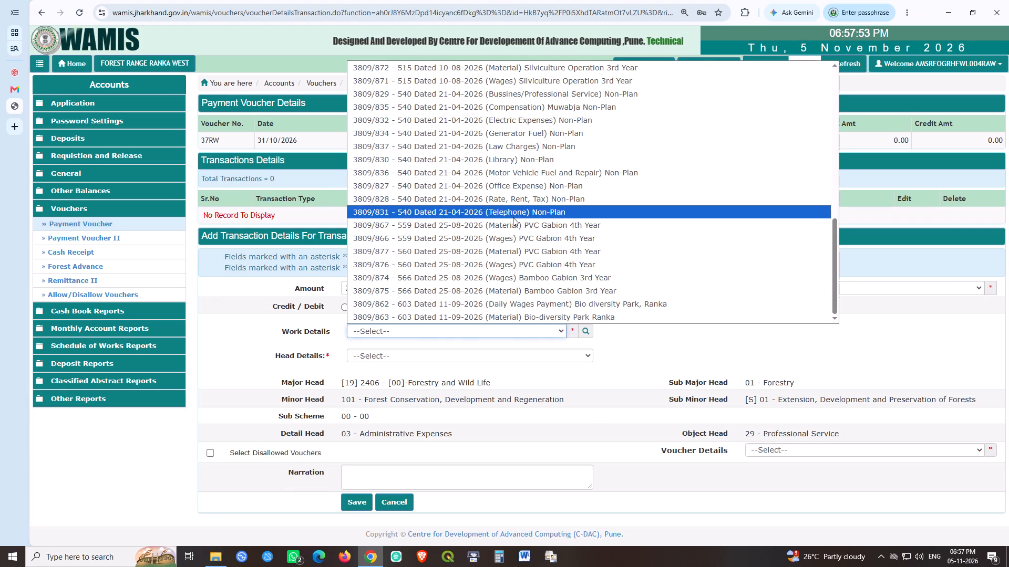
{"action": "scroll", "coordinate": [513, 217], "scroll_direction": "down", "scroll_amount": 3}
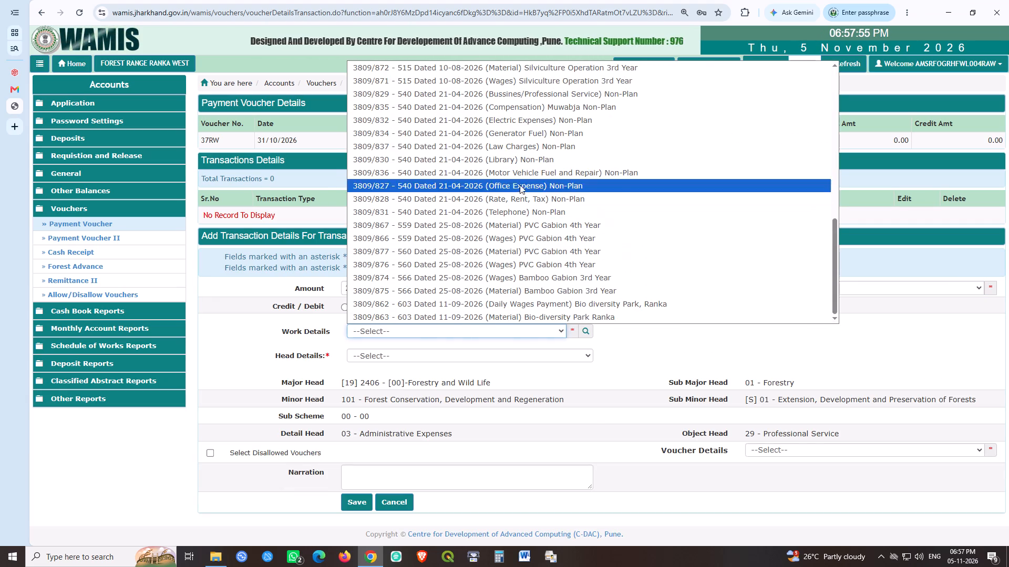
{"action": "left_click", "coordinate": [528, 210]}
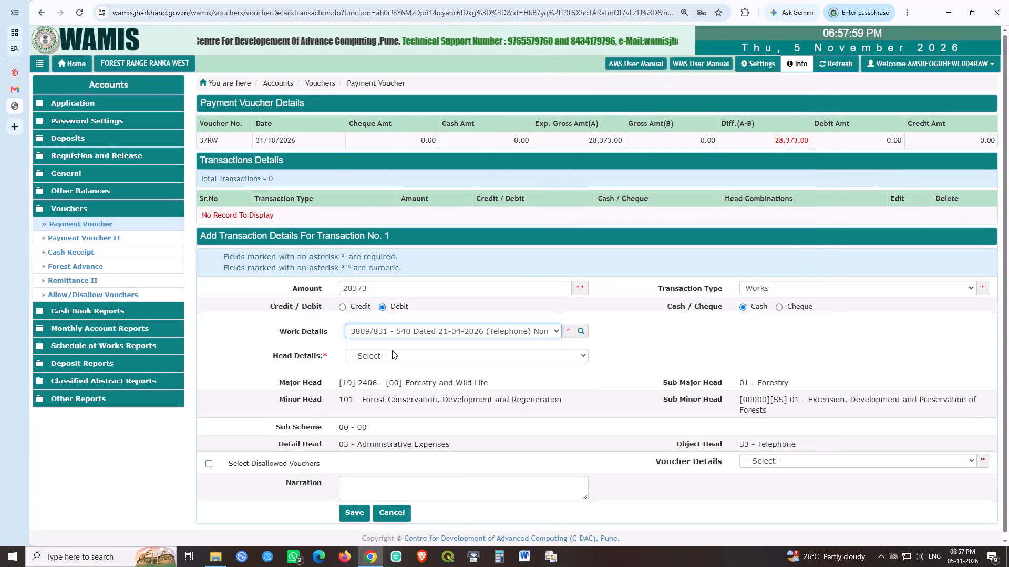
{"action": "left_click", "coordinate": [392, 350]}
{"action": "left_click", "coordinate": [396, 380]}
{"action": "left_click", "coordinate": [596, 364]}
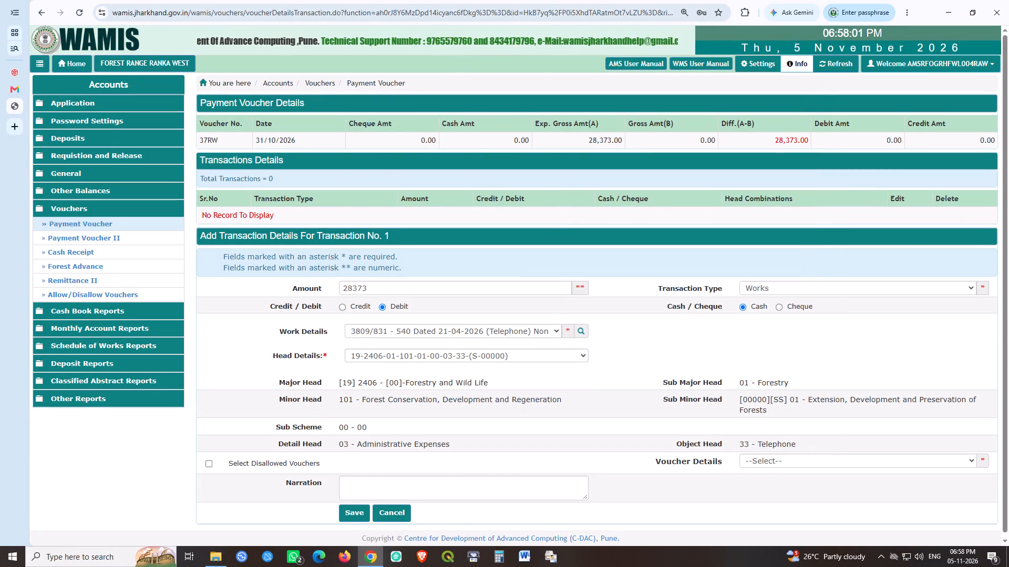
{"action": "left_click", "coordinate": [354, 513]}
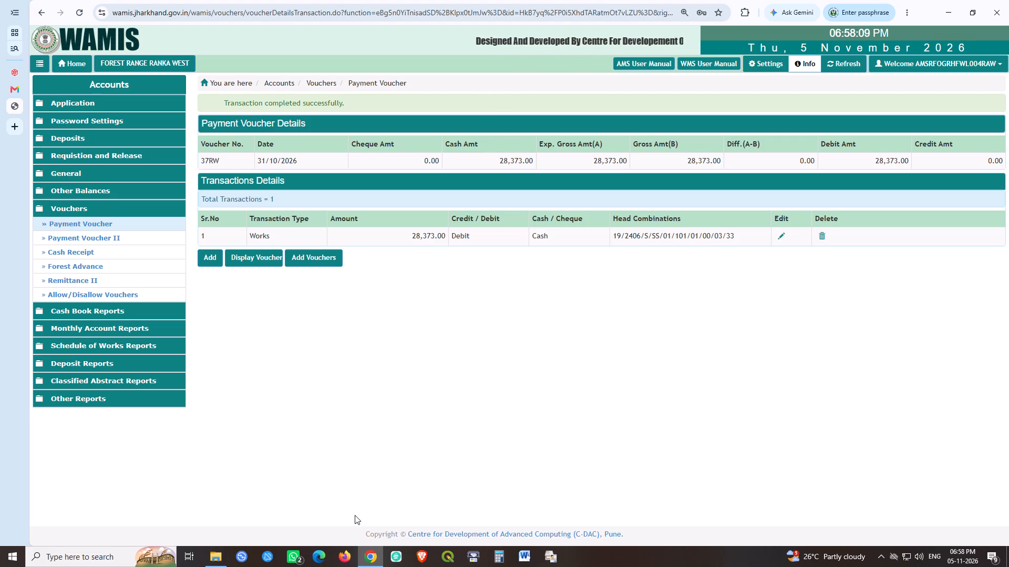
Create payment voucher 4RW dated 31 October 2026 with an expected gross amount of 609790.
{"action": "left_click", "coordinate": [337, 272]}
{"action": "left_click", "coordinate": [333, 264]}
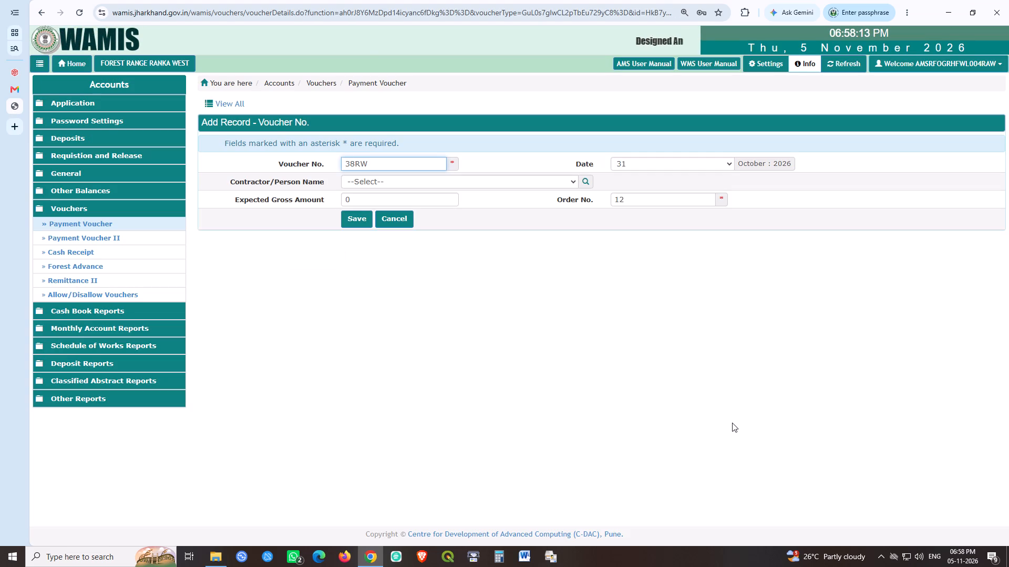
{"action": "key", "text": "shift+Right"}
{"action": "key", "text": "shift+Right"}
{"action": "key", "text": "4"}
{"action": "key", "text": "Tab"}
{"action": "key", "text": "Tab"}
{"action": "key", "text": "Tab"}
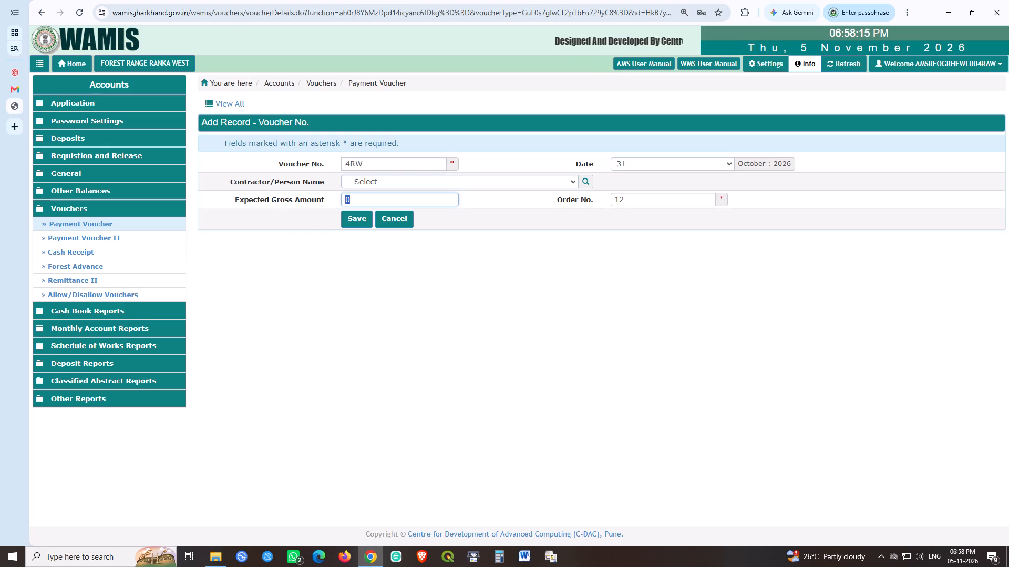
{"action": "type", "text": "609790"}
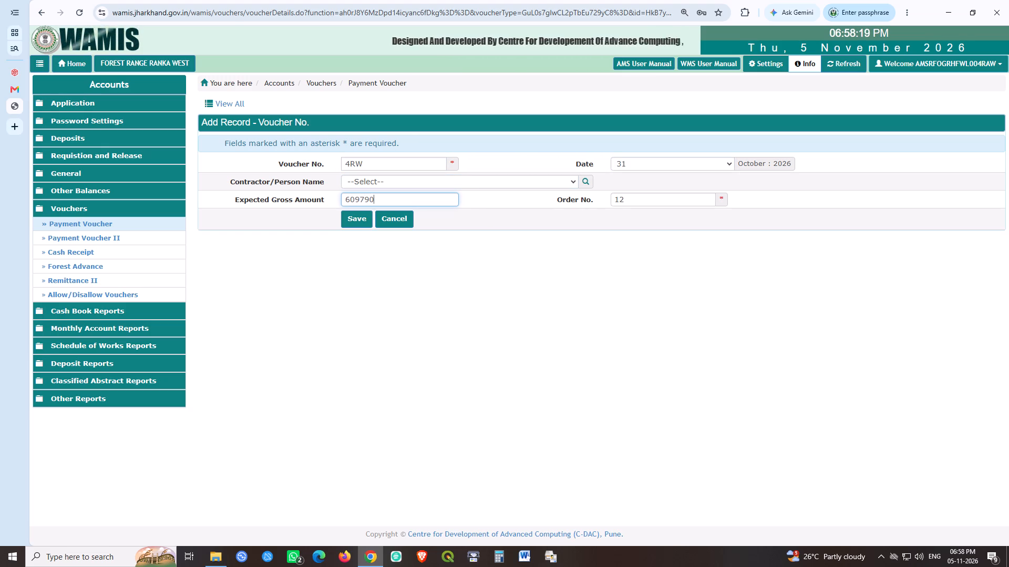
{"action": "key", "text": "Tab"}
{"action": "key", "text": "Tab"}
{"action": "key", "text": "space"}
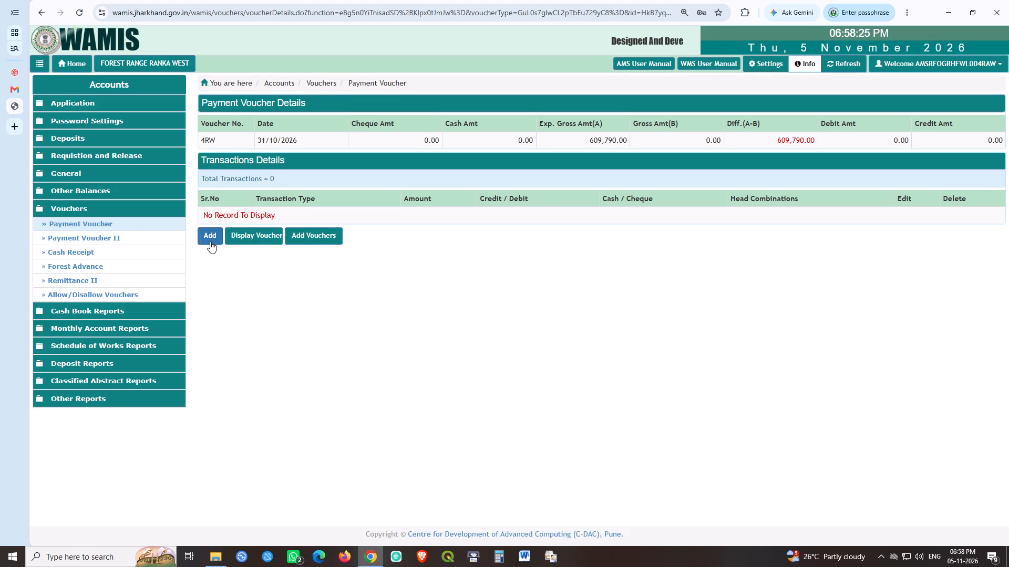
{"action": "left_click", "coordinate": [210, 241]}
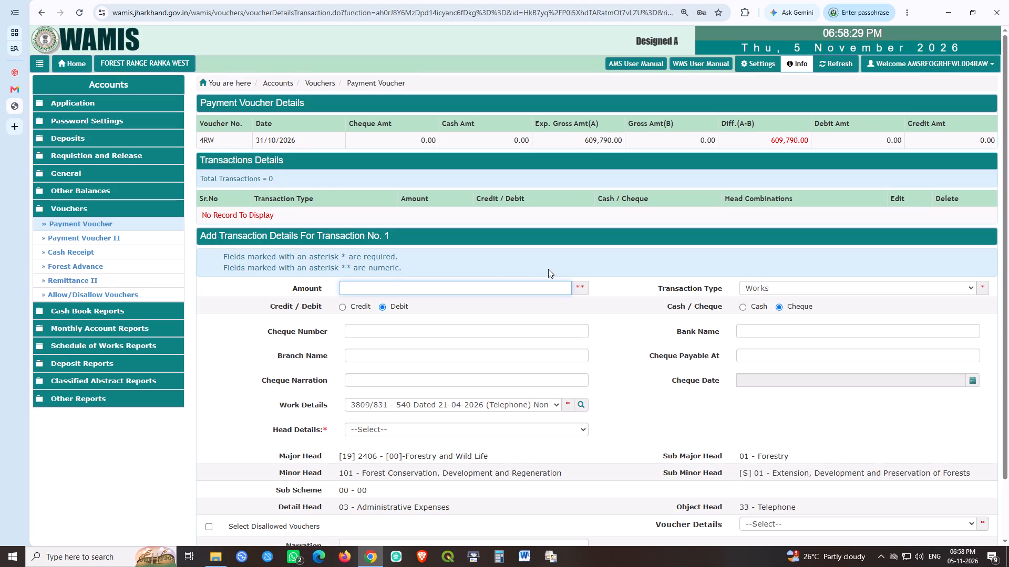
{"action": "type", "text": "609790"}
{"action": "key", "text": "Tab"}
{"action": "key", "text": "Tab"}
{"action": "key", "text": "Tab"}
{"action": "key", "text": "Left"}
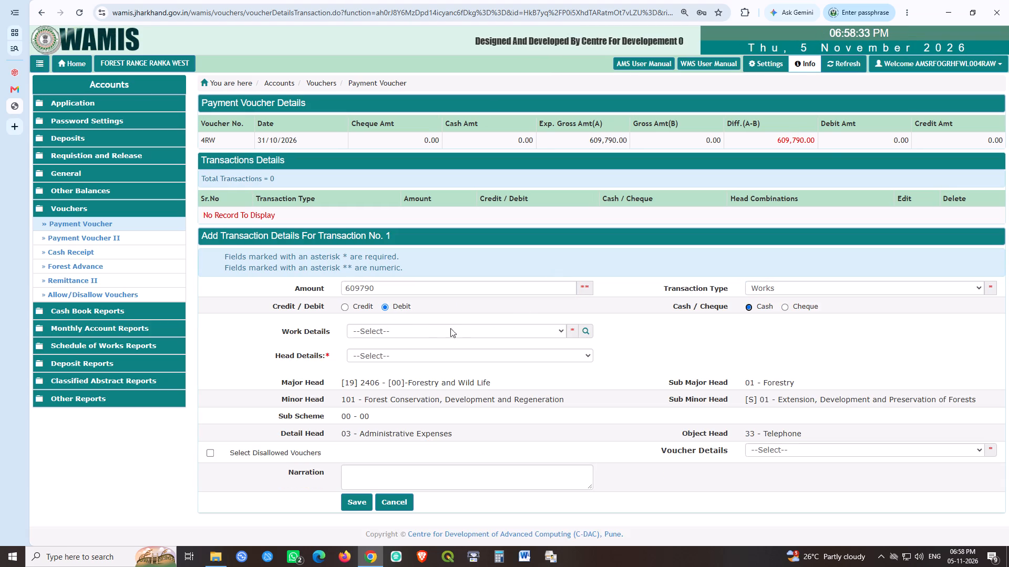
{"action": "left_click", "coordinate": [431, 331]}
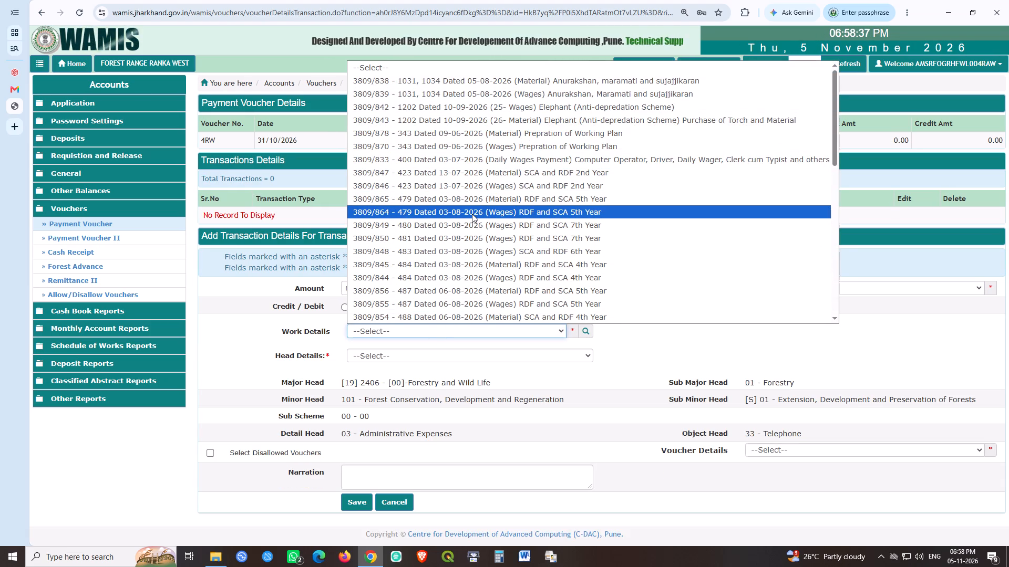
{"action": "left_click", "coordinate": [489, 154]}
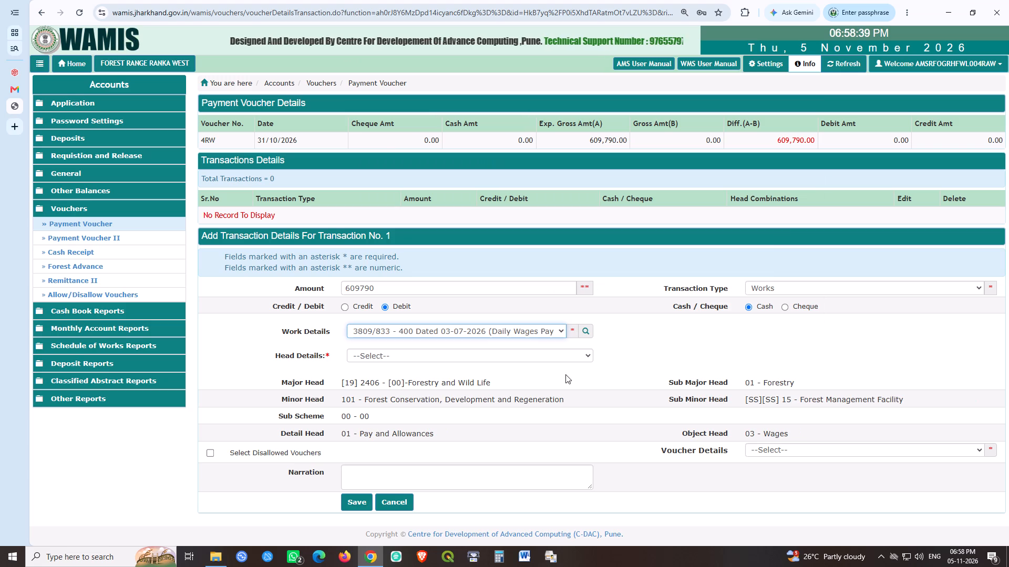
{"action": "left_click", "coordinate": [466, 352]}
{"action": "left_click", "coordinate": [449, 377]}
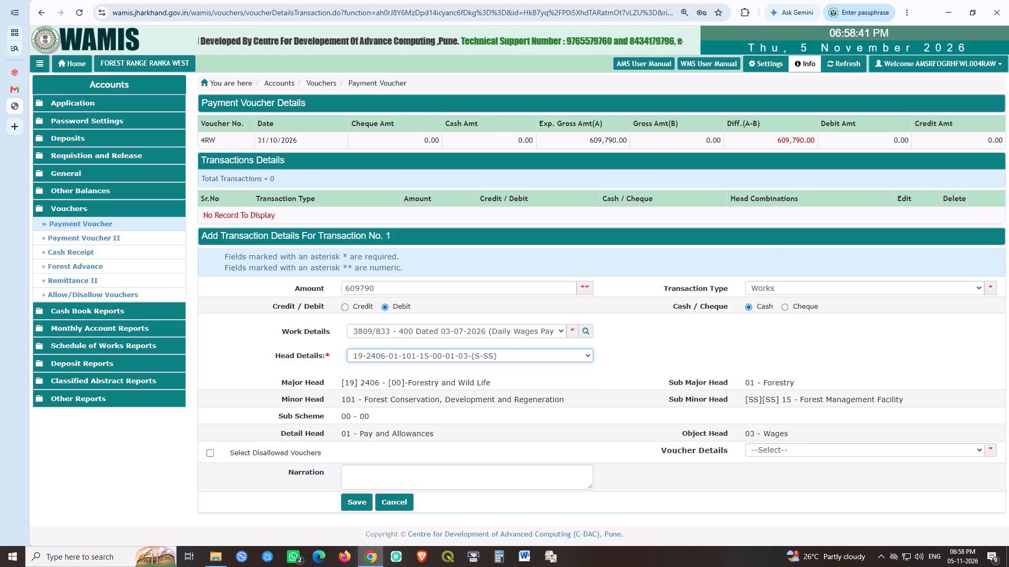
{"action": "left_click", "coordinate": [362, 497]}
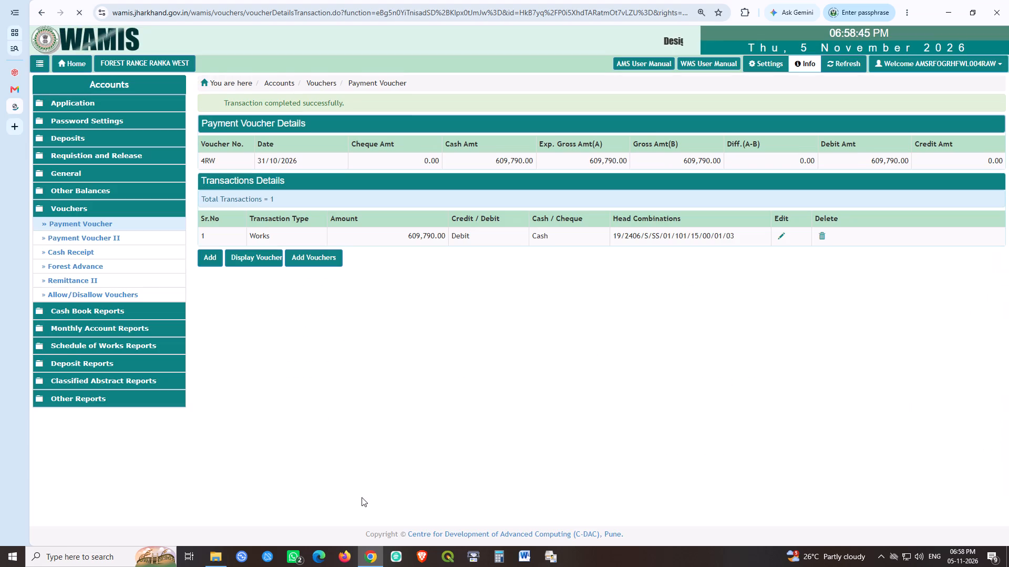
Create payment voucher 5RW dated 31 October 2026 with an expected gross amount of 25512.
{"action": "left_click", "coordinate": [333, 260]}
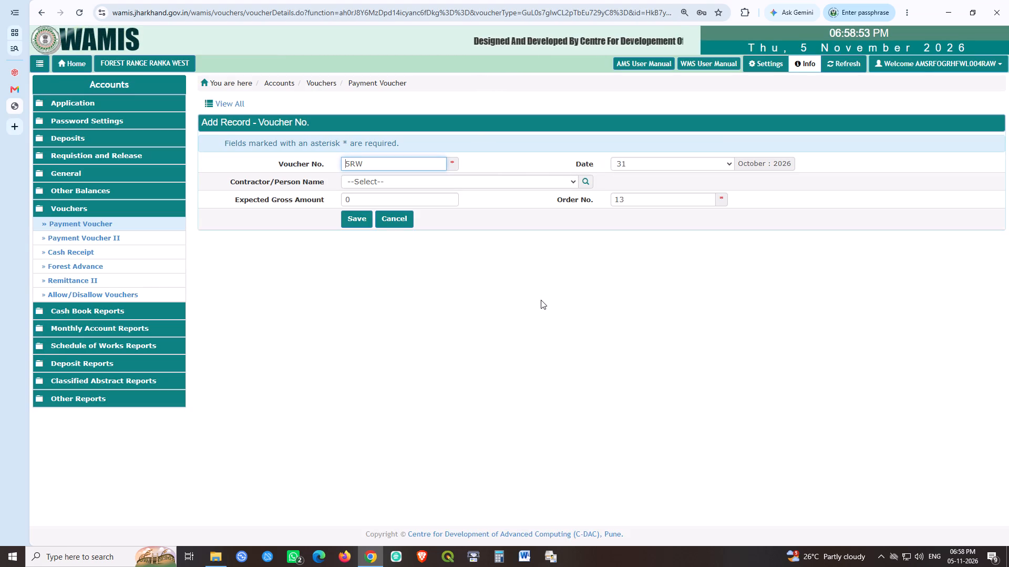
{"action": "key", "text": "Tab"}
{"action": "key", "text": "Tab"}
{"action": "key", "text": "Tab"}
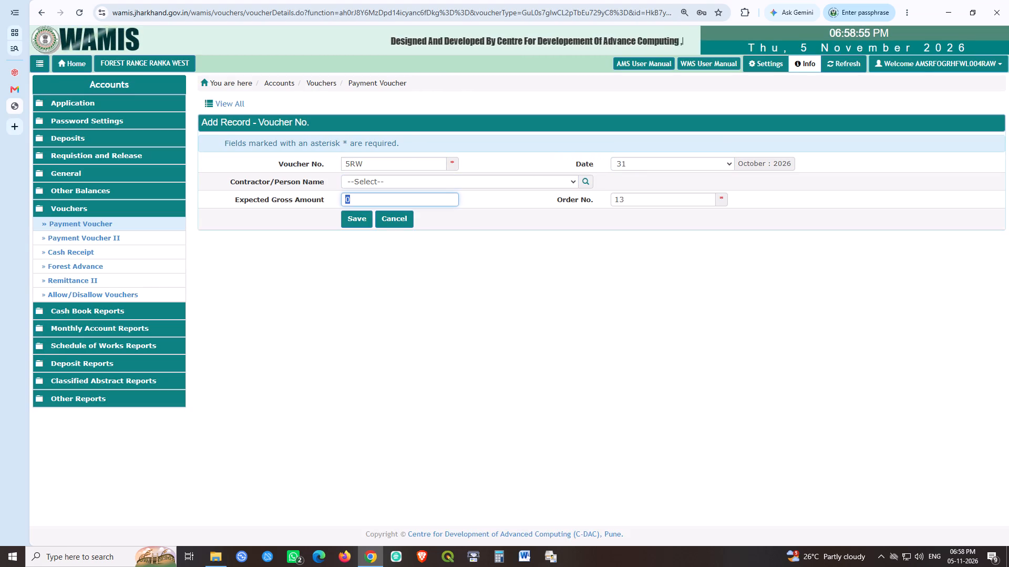
{"action": "type", "text": "25512"}
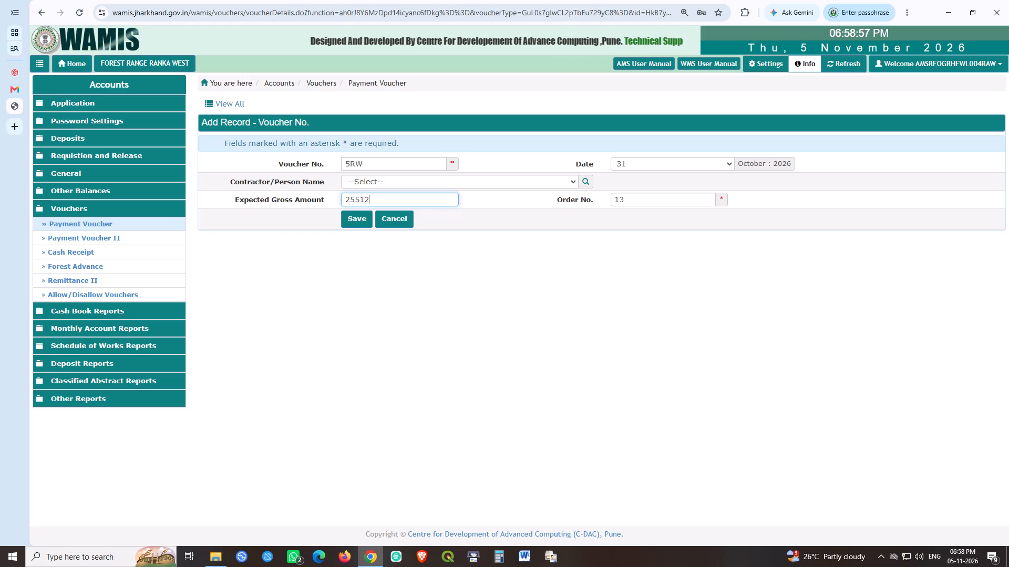
{"action": "key", "text": "Tab"}
{"action": "key", "text": "Tab"}
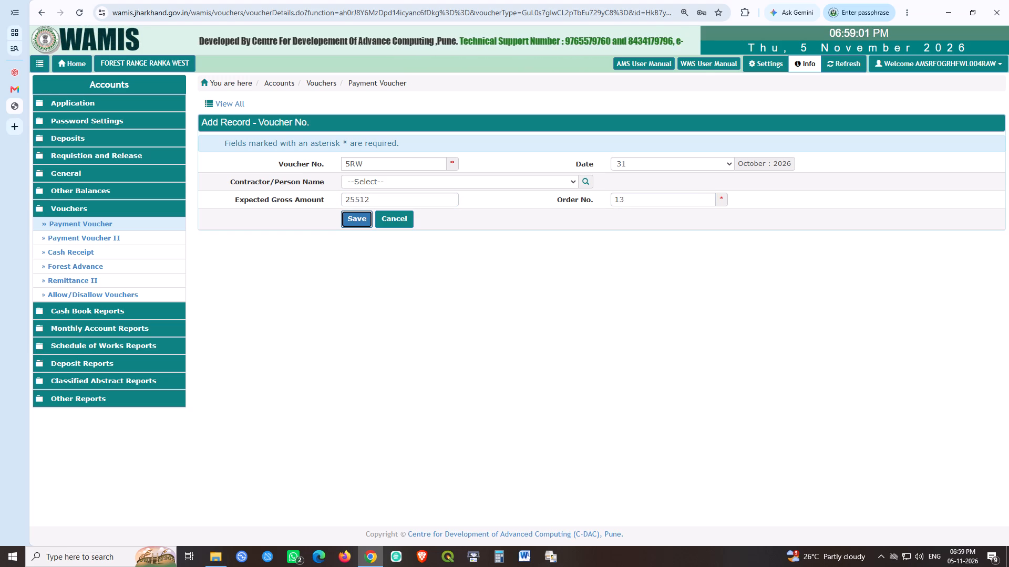
{"action": "left_click", "coordinate": [351, 219]}
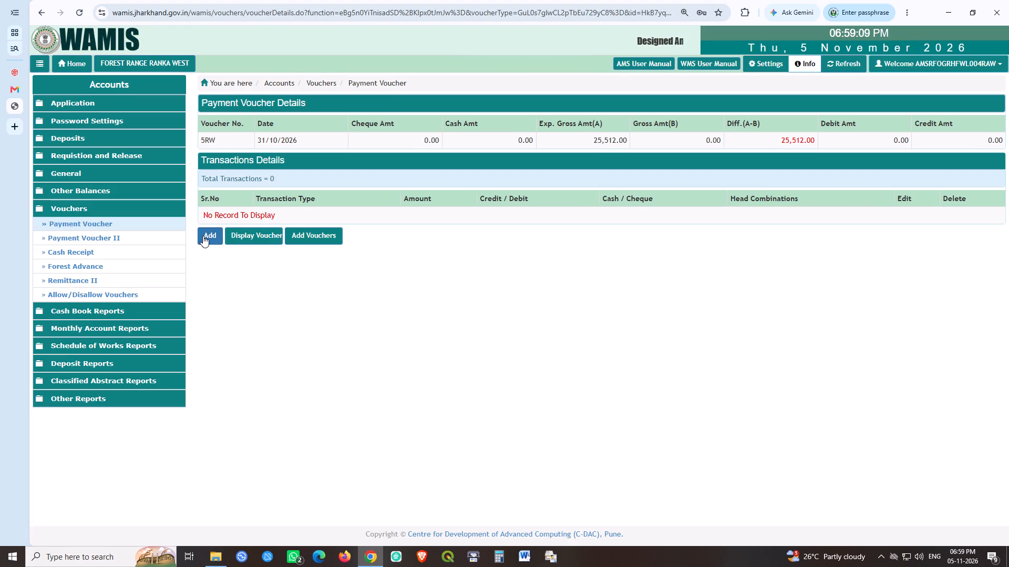
{"action": "left_click", "coordinate": [203, 236]}
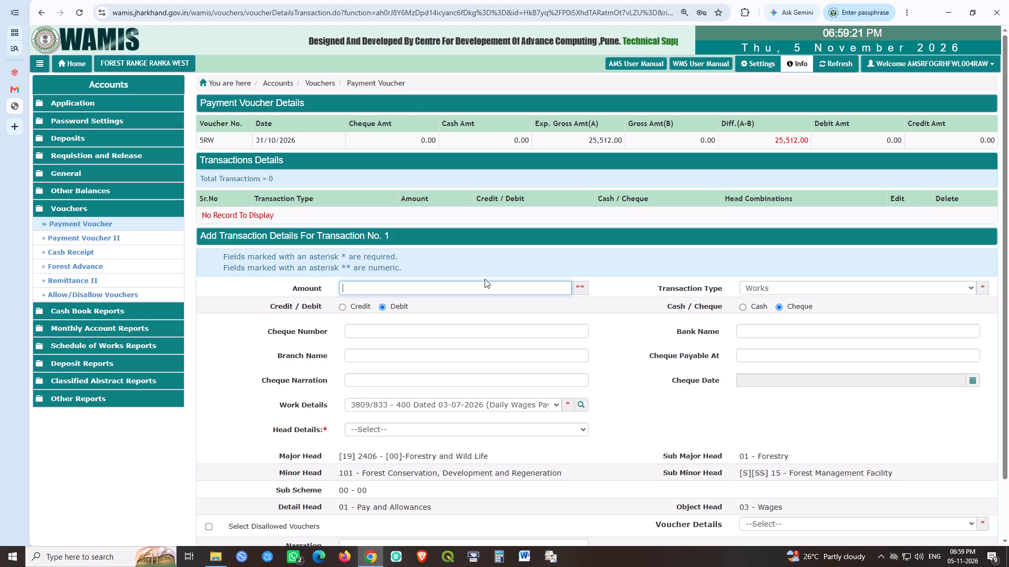
{"action": "type", "text": "25512"}
{"action": "key", "text": "Tab"}
{"action": "key", "text": "Tab"}
{"action": "key", "text": "Tab"}
{"action": "key", "text": "Left"}
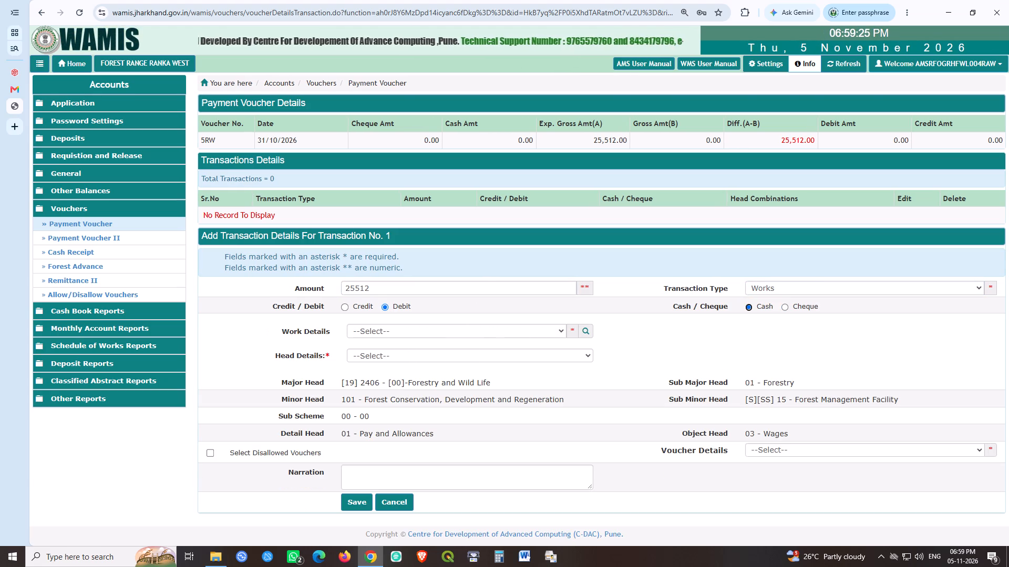
{"action": "left_click", "coordinate": [451, 331]}
{"action": "left_click", "coordinate": [611, 160]}
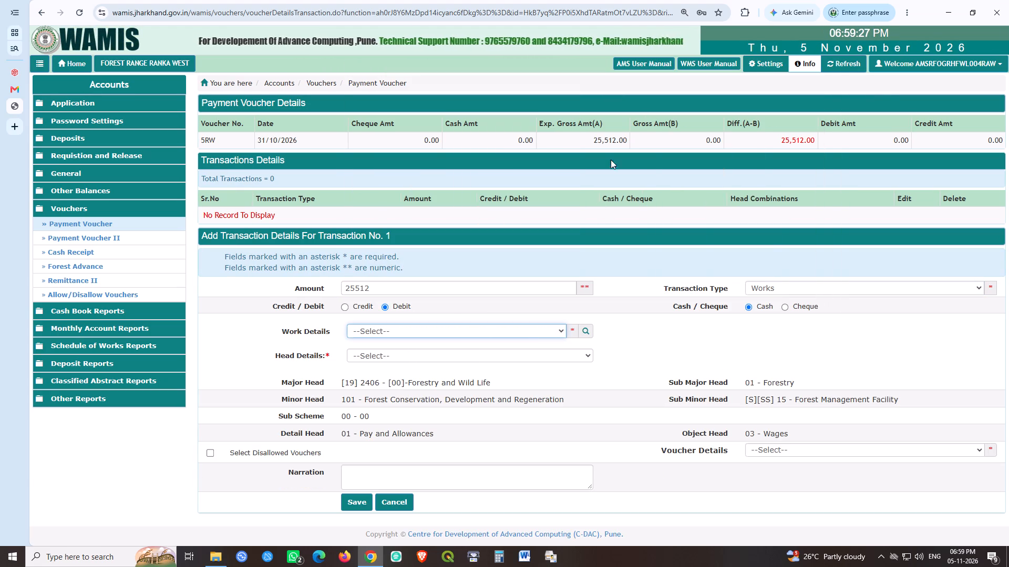
{"action": "left_click", "coordinate": [392, 352]}
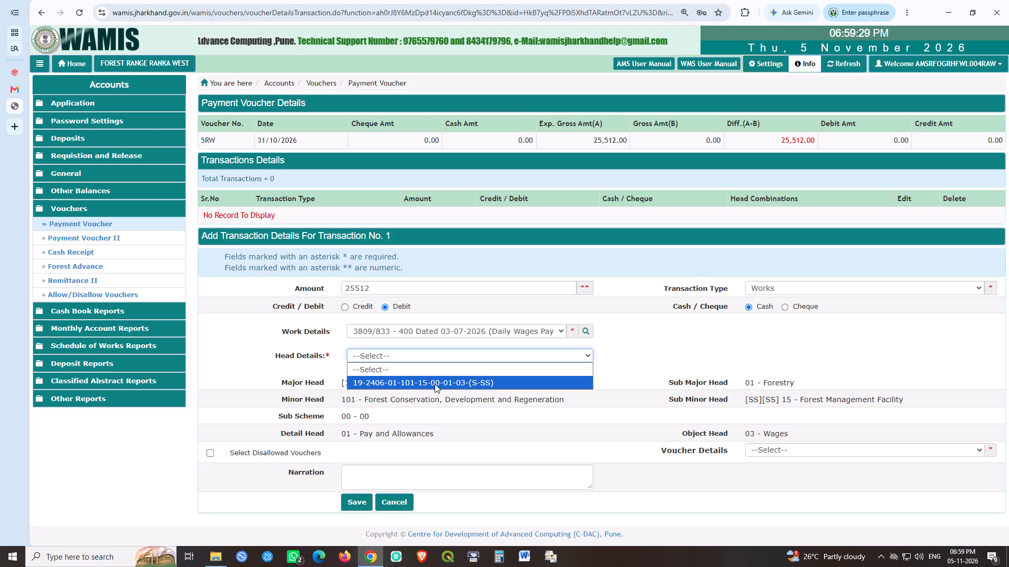
{"action": "left_click", "coordinate": [435, 383]}
{"action": "left_click", "coordinate": [347, 508]}
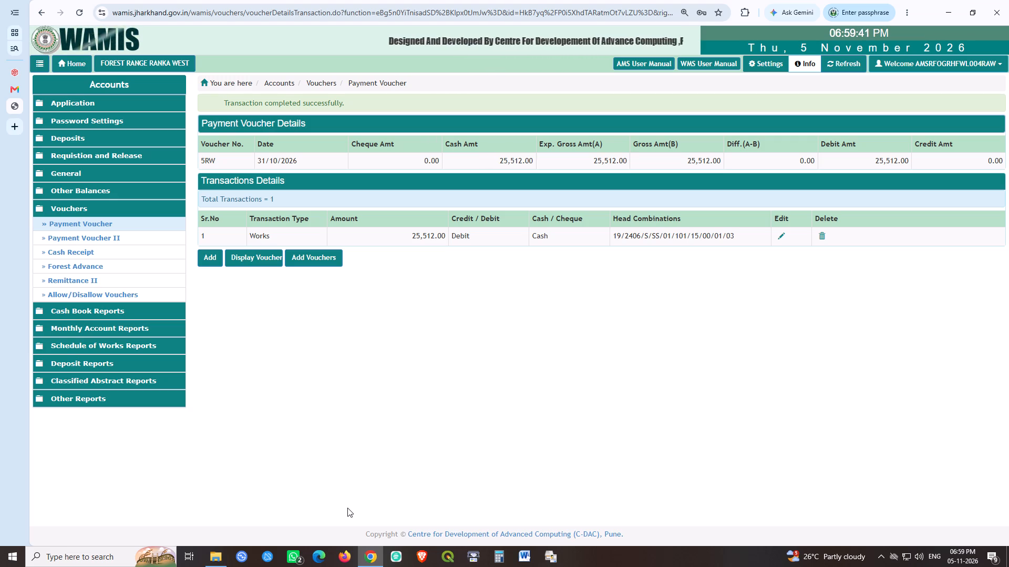
Create payment voucher 7RW dated 31 October 2026 with an expected gross amount of 942090.
{"action": "left_click", "coordinate": [327, 255]}
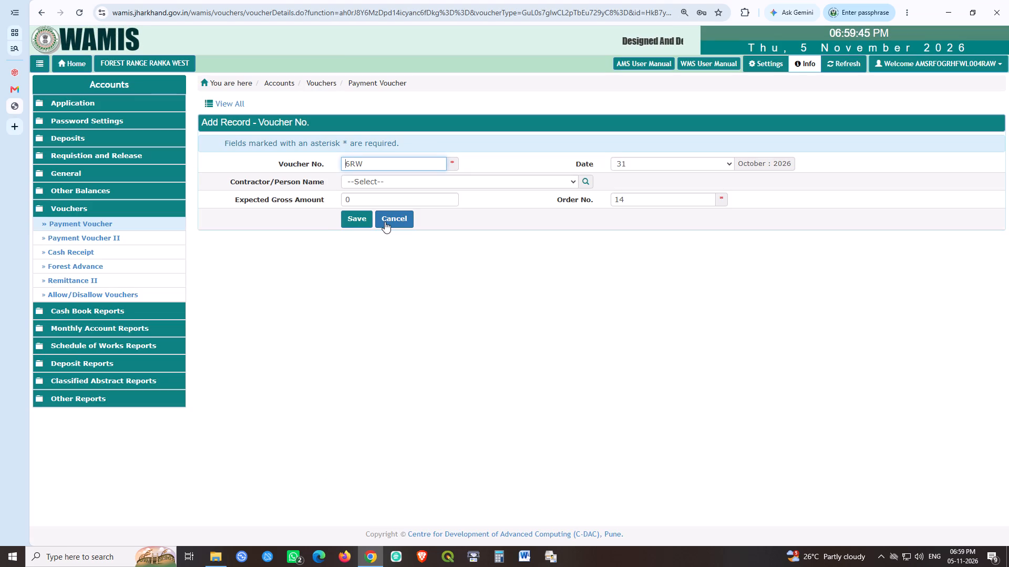
{"action": "key", "text": "shift+Right"}
{"action": "key", "text": "7"}
{"action": "key", "text": "Tab"}
{"action": "key", "text": "Tab"}
{"action": "key", "text": "Tab"}
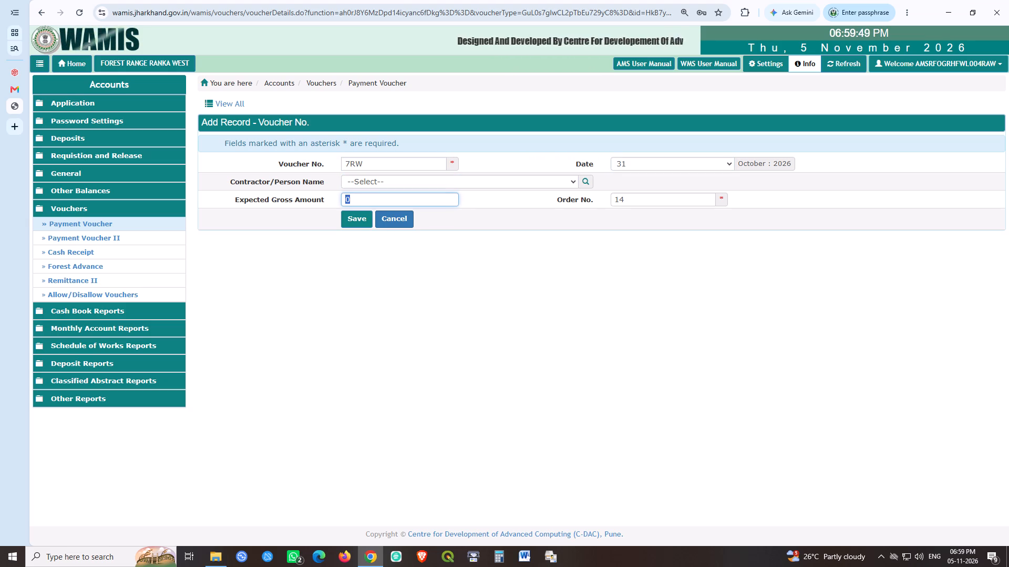
{"action": "key", "text": "9"}
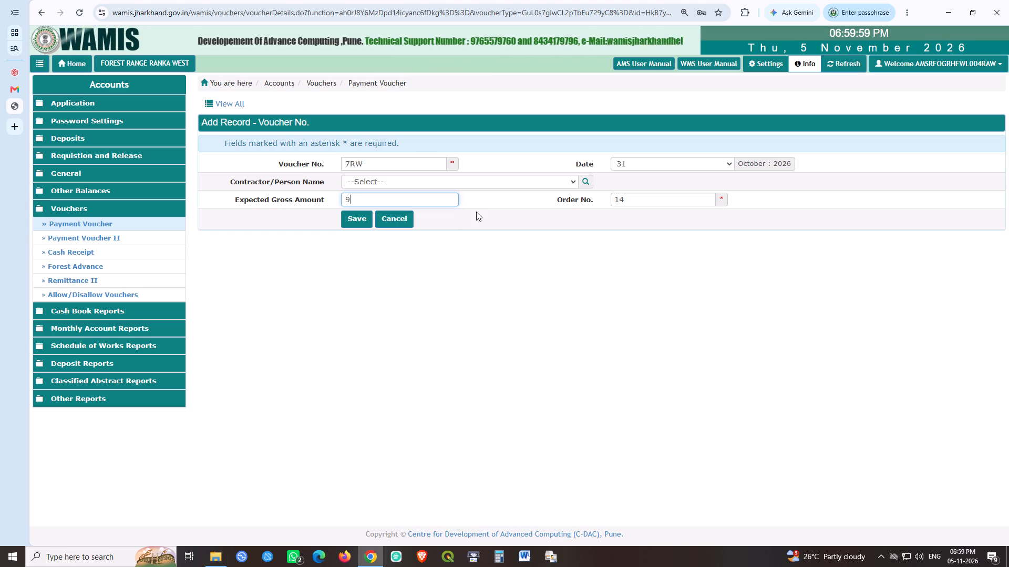
{"action": "type", "text": "42"}
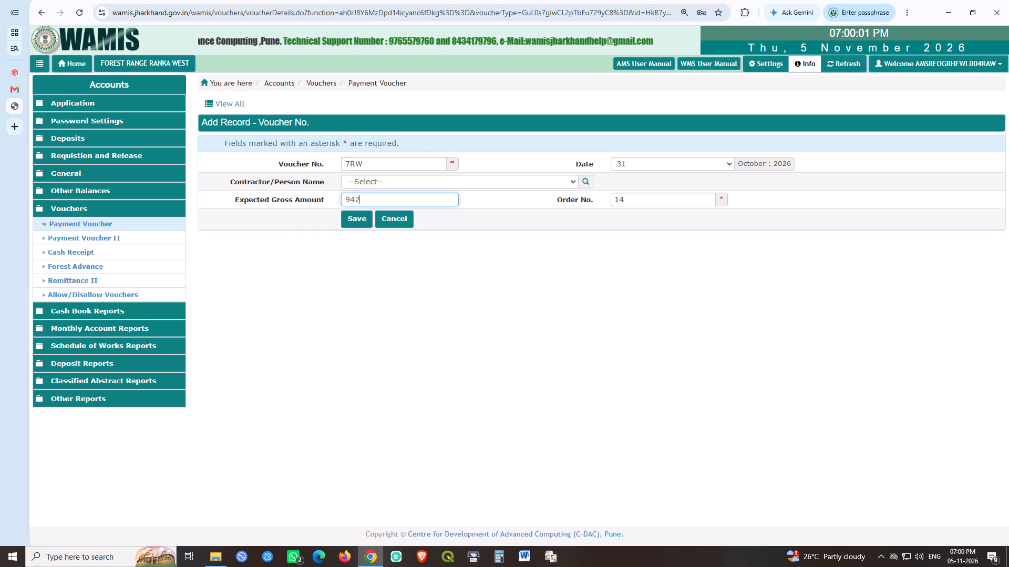
{"action": "type", "text": "090"}
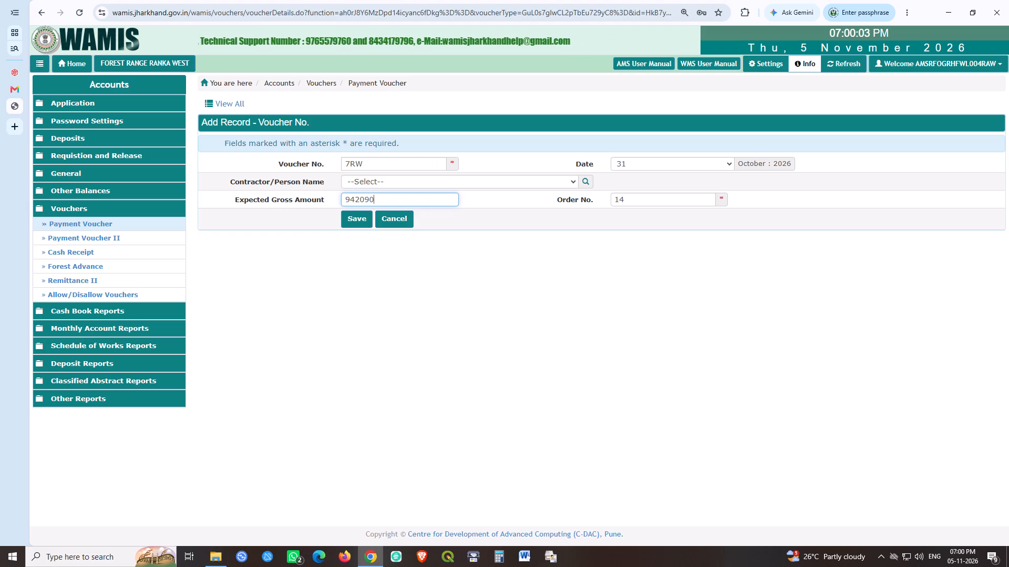
{"action": "key", "text": "Tab"}
{"action": "key", "text": "Tab"}
{"action": "key", "text": "space"}
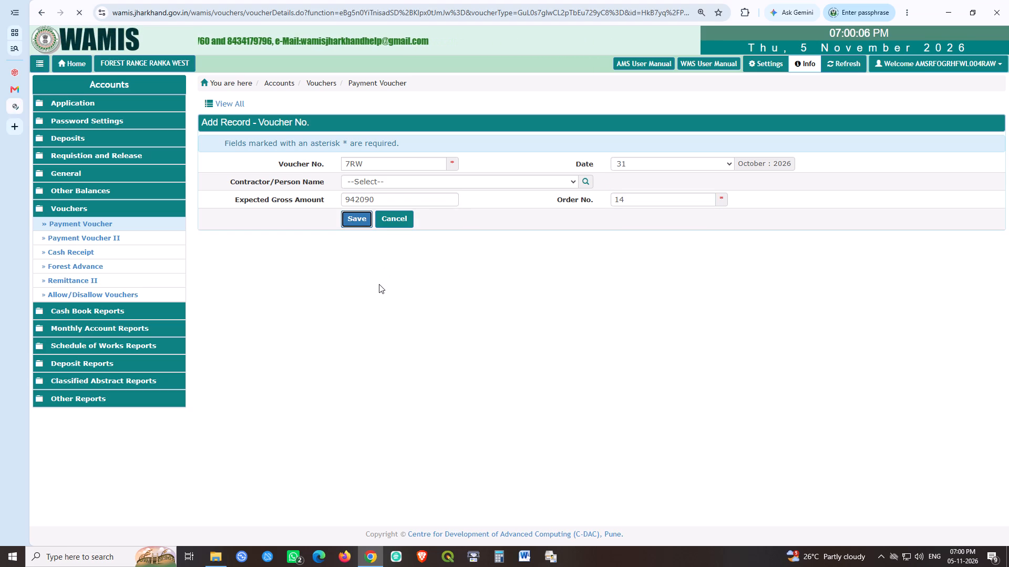
{"action": "left_click", "coordinate": [208, 230]}
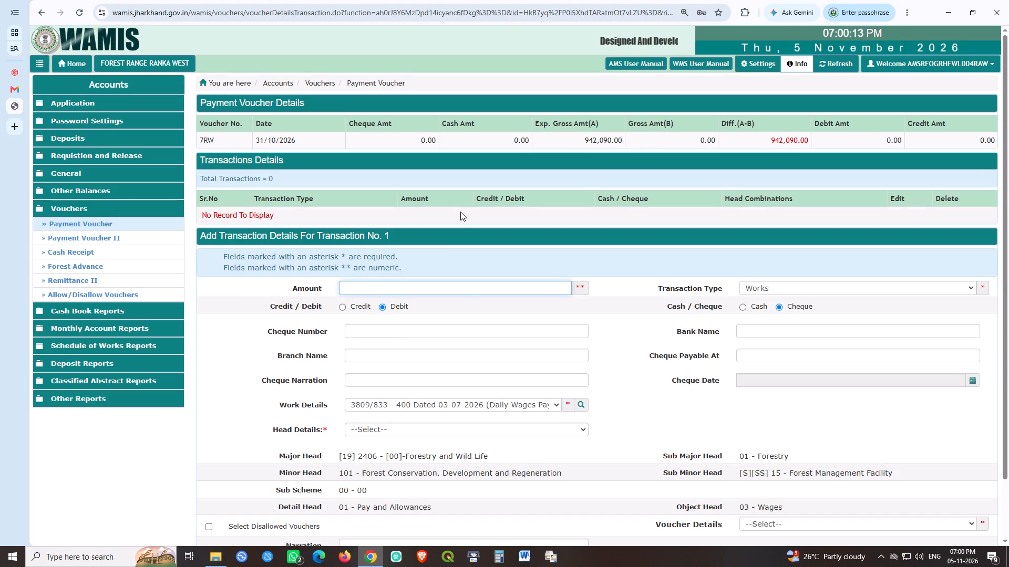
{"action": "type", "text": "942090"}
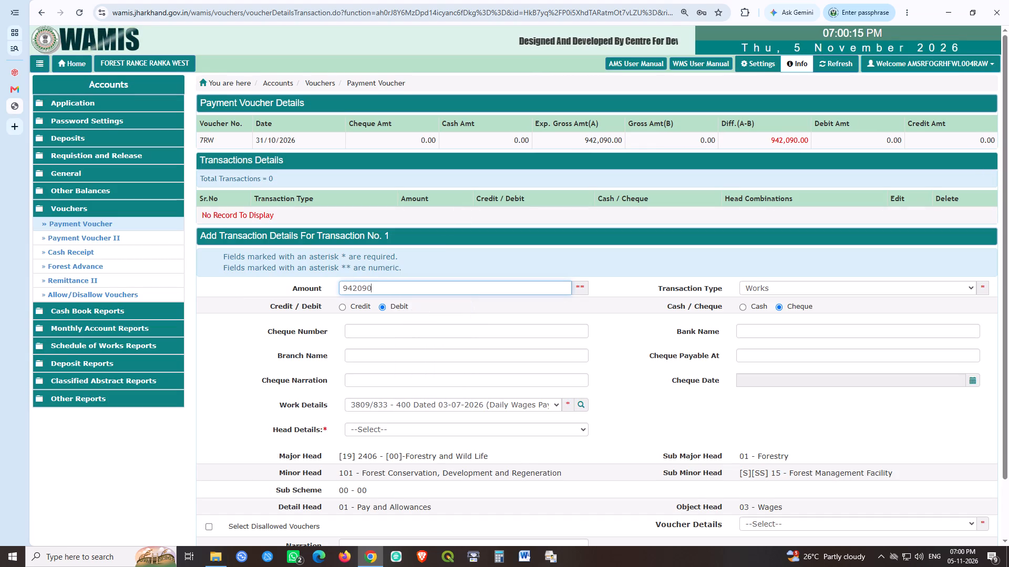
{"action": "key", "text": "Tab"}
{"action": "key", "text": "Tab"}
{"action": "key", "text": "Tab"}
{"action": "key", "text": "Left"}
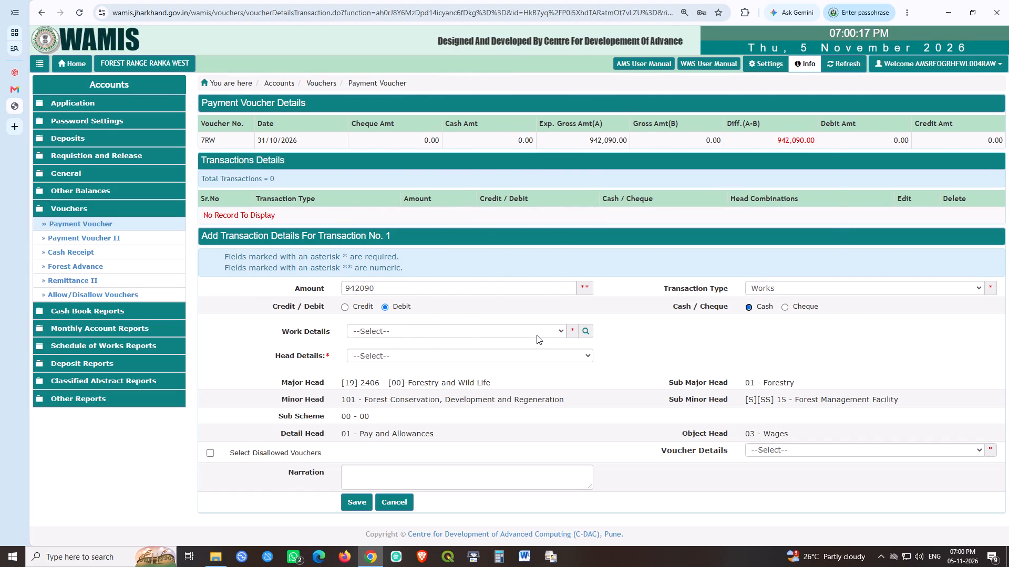
{"action": "left_click", "coordinate": [537, 335]}
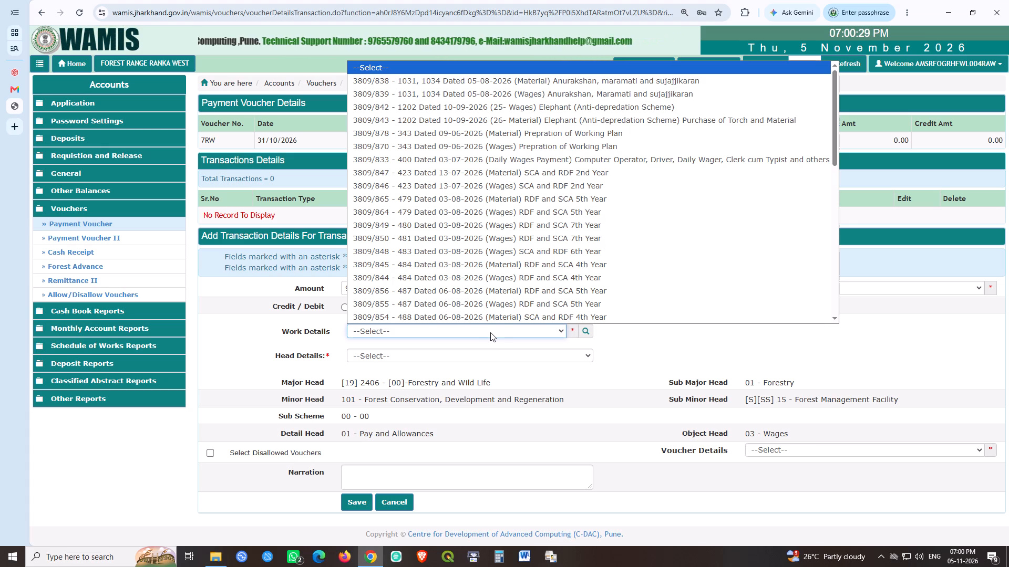
{"action": "scroll", "coordinate": [509, 234], "scroll_direction": "down", "scroll_amount": 16}
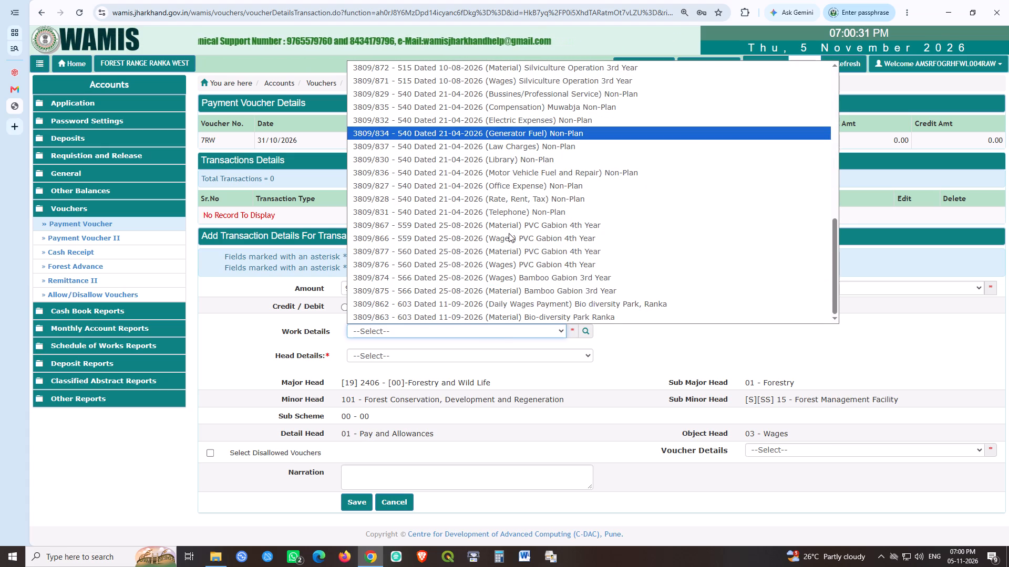
{"action": "left_click", "coordinate": [517, 302]}
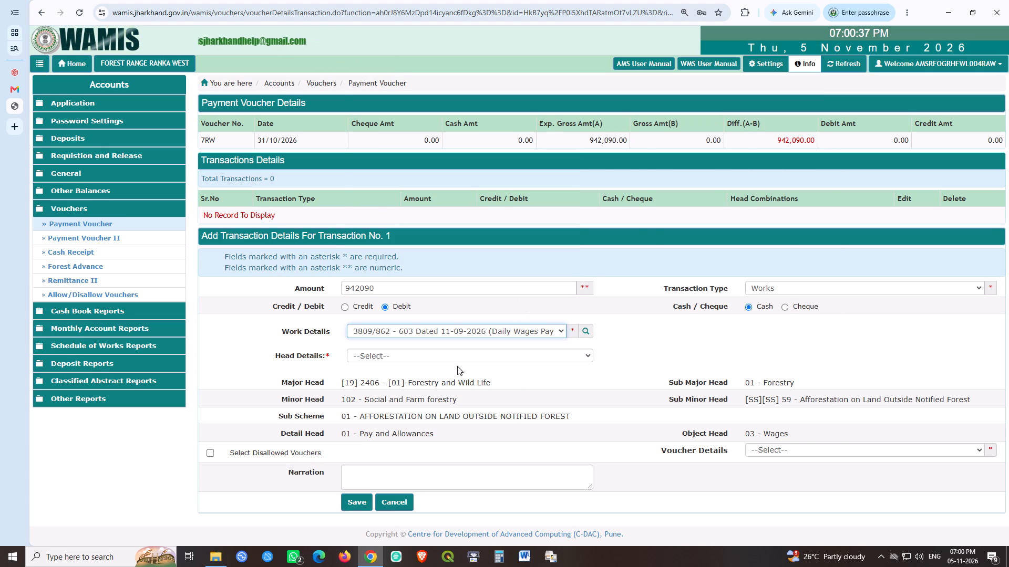
{"action": "left_click", "coordinate": [435, 356]}
{"action": "left_click", "coordinate": [421, 379]}
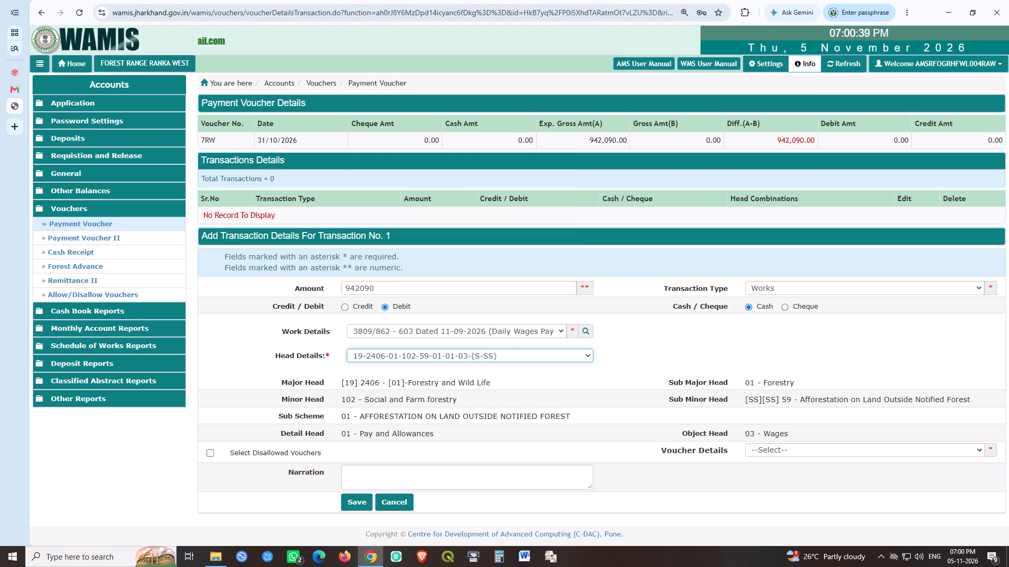
{"action": "left_click", "coordinate": [352, 503]}
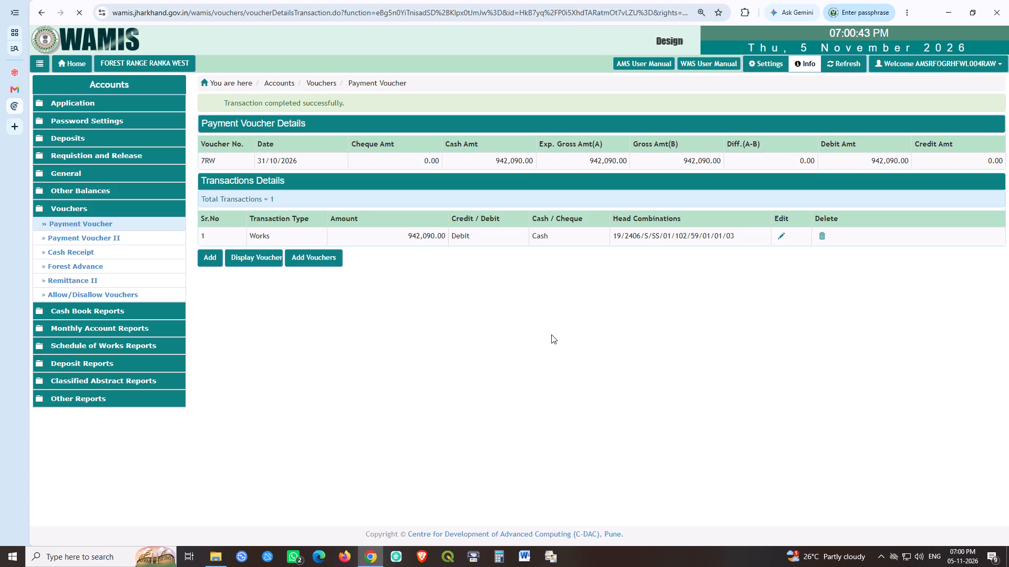
Create payment voucher 8RW dated 31 October 2026 with an expected gross amount of 145860.
{"action": "left_click", "coordinate": [323, 254]}
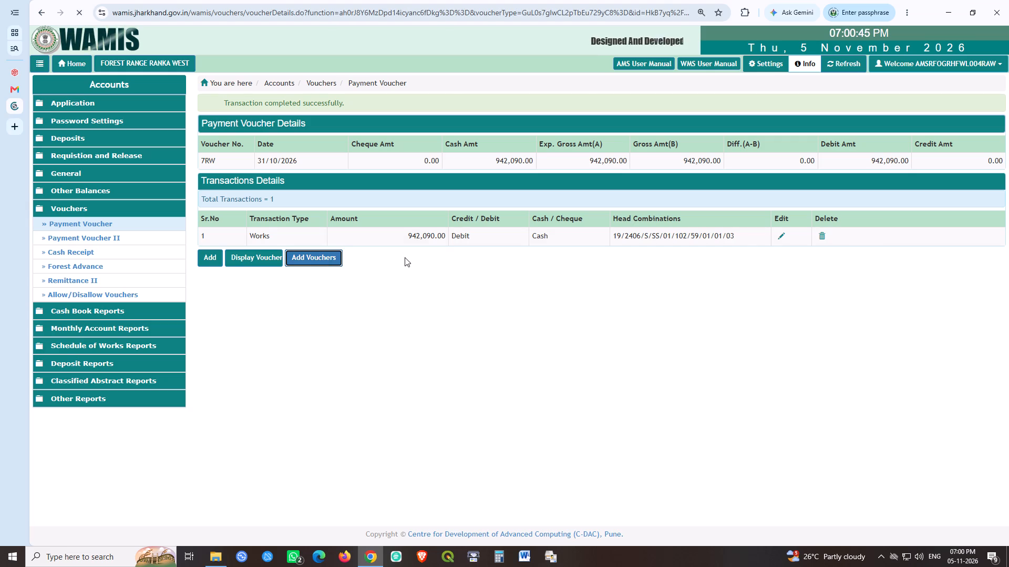
{"action": "key", "text": "Tab"}
{"action": "key", "text": "Tab"}
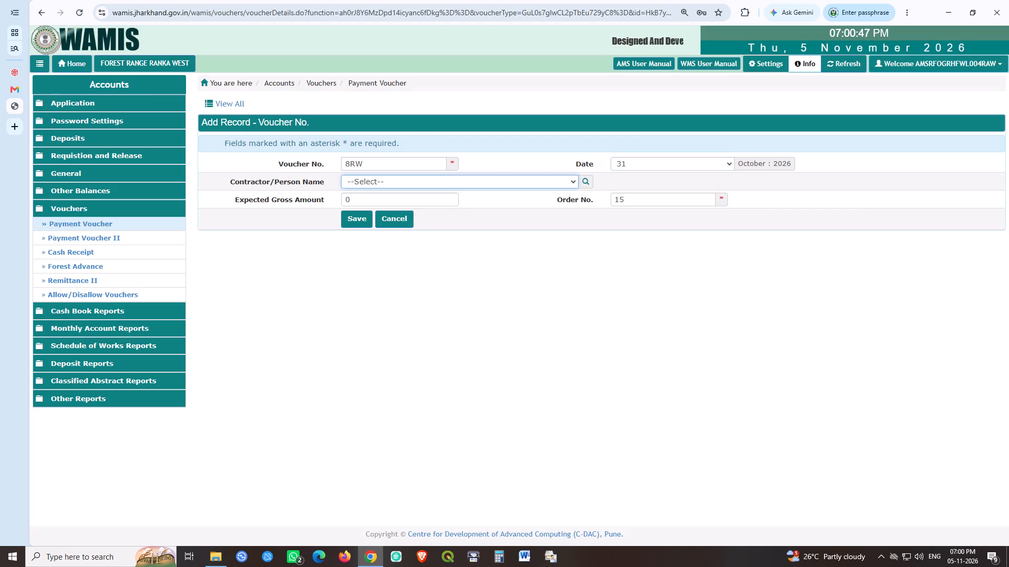
{"action": "key", "text": "Tab"}
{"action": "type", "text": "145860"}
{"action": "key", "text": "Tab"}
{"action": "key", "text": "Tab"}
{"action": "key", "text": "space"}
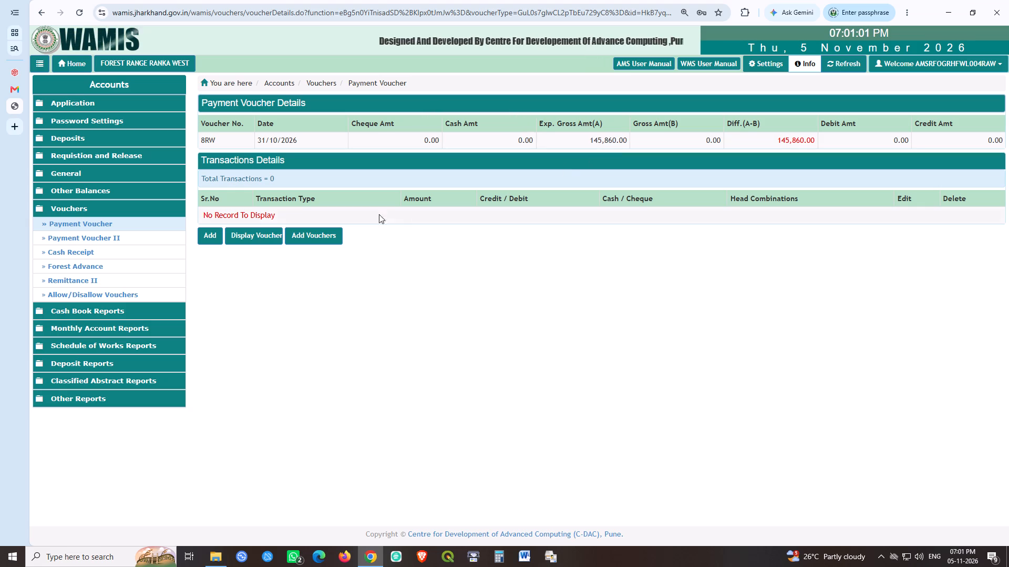
{"action": "left_click", "coordinate": [204, 235]}
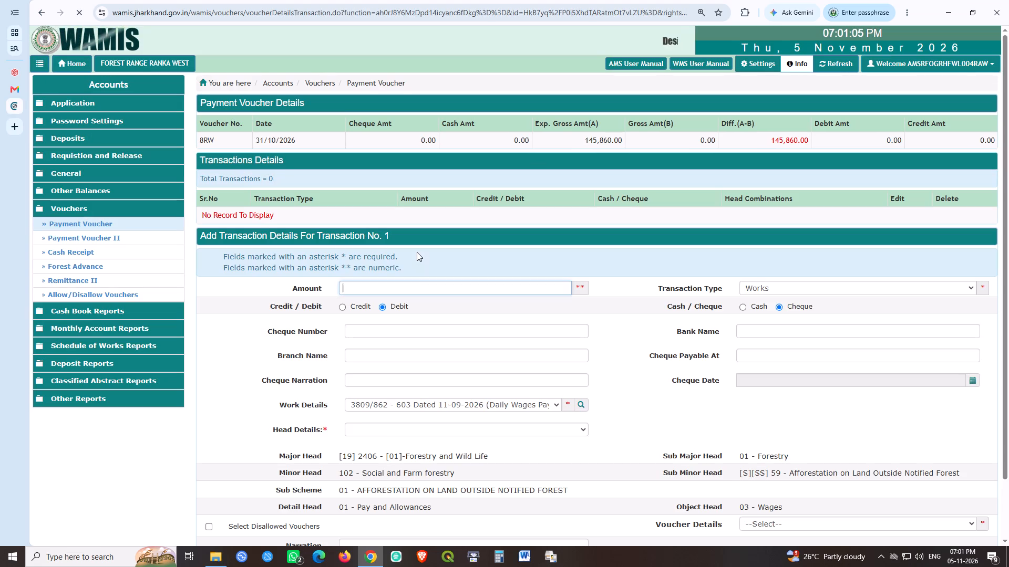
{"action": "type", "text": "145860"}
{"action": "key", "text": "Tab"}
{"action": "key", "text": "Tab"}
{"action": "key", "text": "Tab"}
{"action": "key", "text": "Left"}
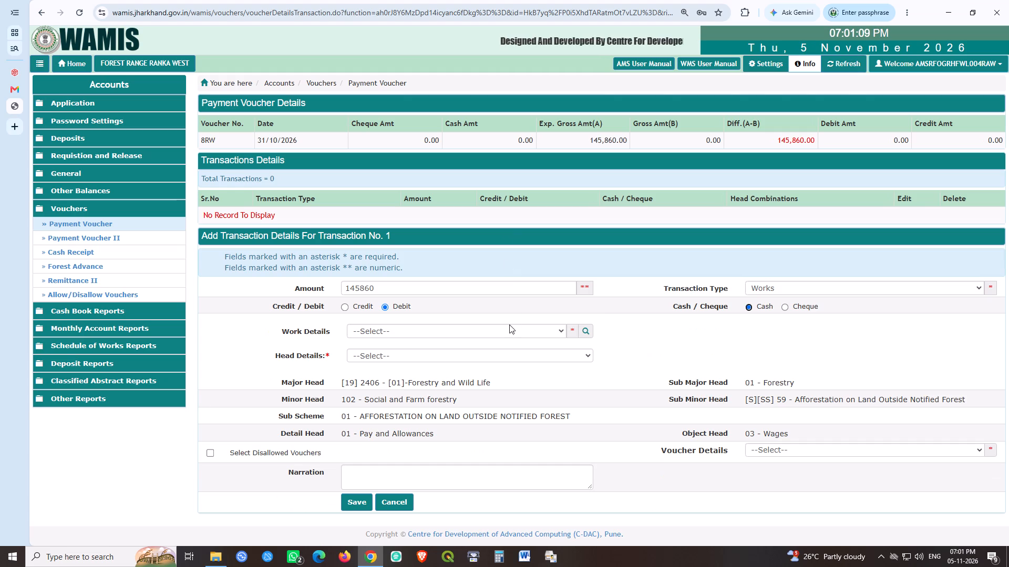
{"action": "left_click", "coordinate": [495, 329]}
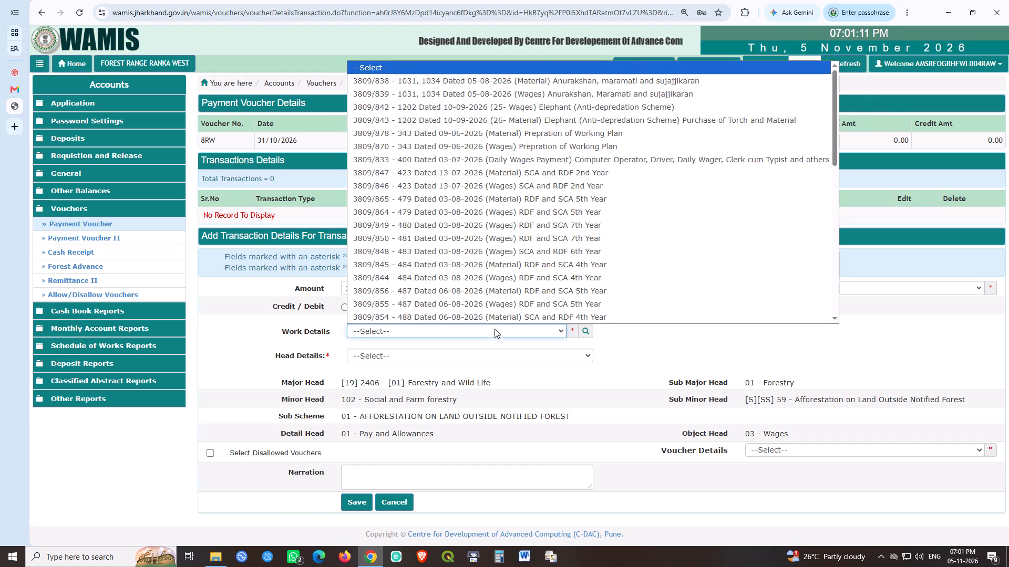
{"action": "scroll", "coordinate": [490, 241], "scroll_direction": "down", "scroll_amount": 16}
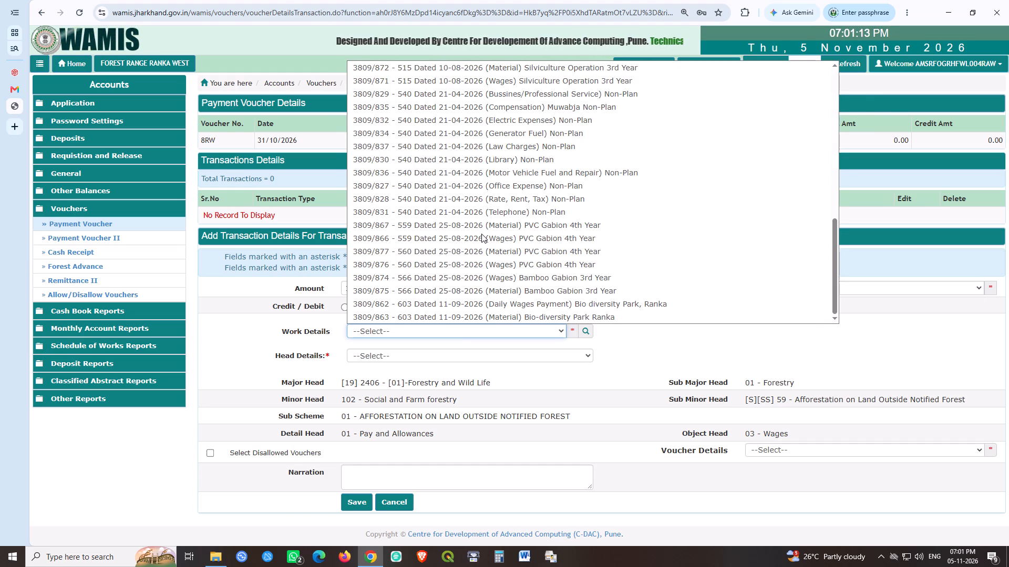
{"action": "left_click", "coordinate": [493, 304]}
{"action": "left_click", "coordinate": [387, 358]}
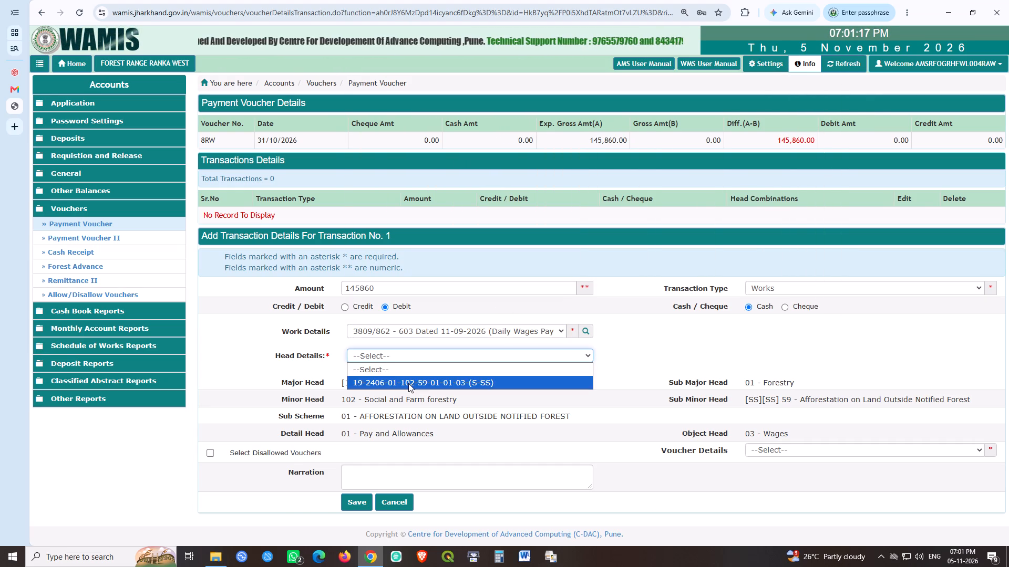
{"action": "left_click", "coordinate": [408, 383]}
{"action": "left_click", "coordinate": [345, 504]}
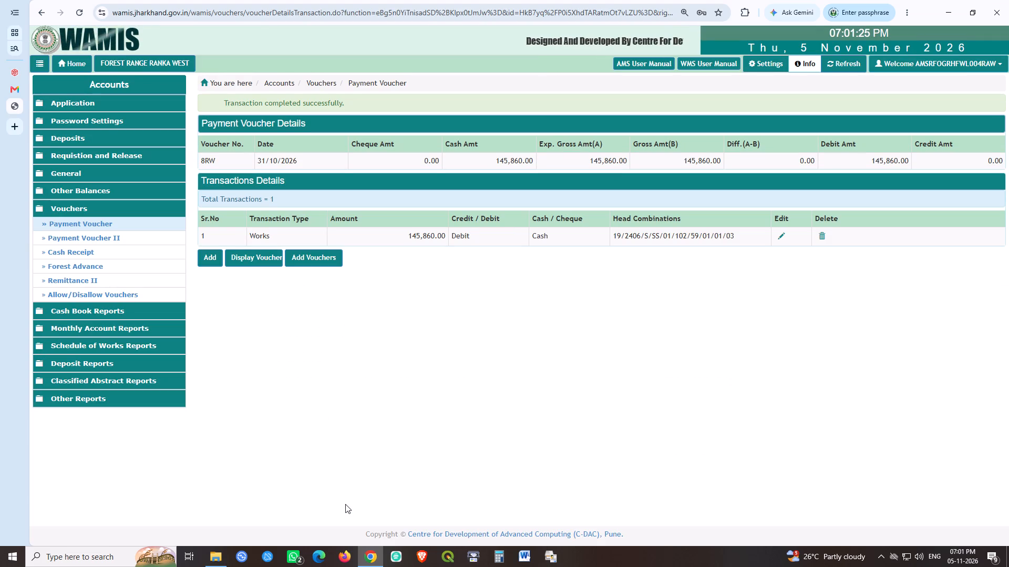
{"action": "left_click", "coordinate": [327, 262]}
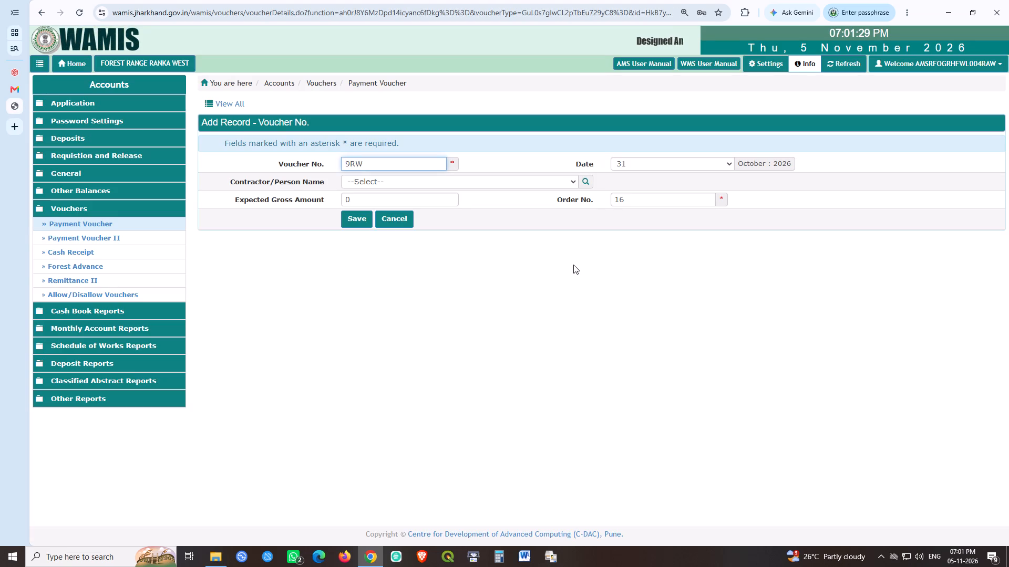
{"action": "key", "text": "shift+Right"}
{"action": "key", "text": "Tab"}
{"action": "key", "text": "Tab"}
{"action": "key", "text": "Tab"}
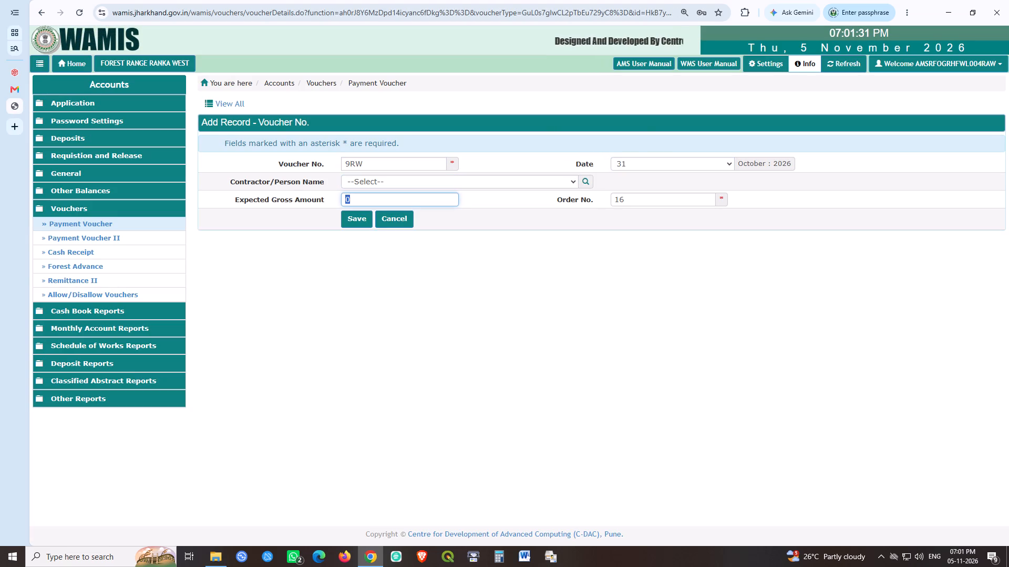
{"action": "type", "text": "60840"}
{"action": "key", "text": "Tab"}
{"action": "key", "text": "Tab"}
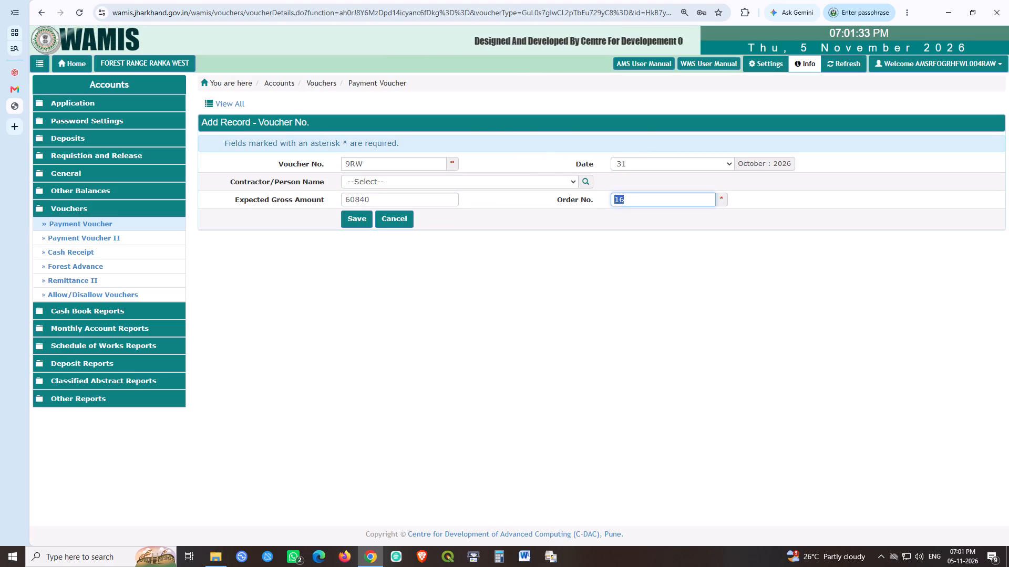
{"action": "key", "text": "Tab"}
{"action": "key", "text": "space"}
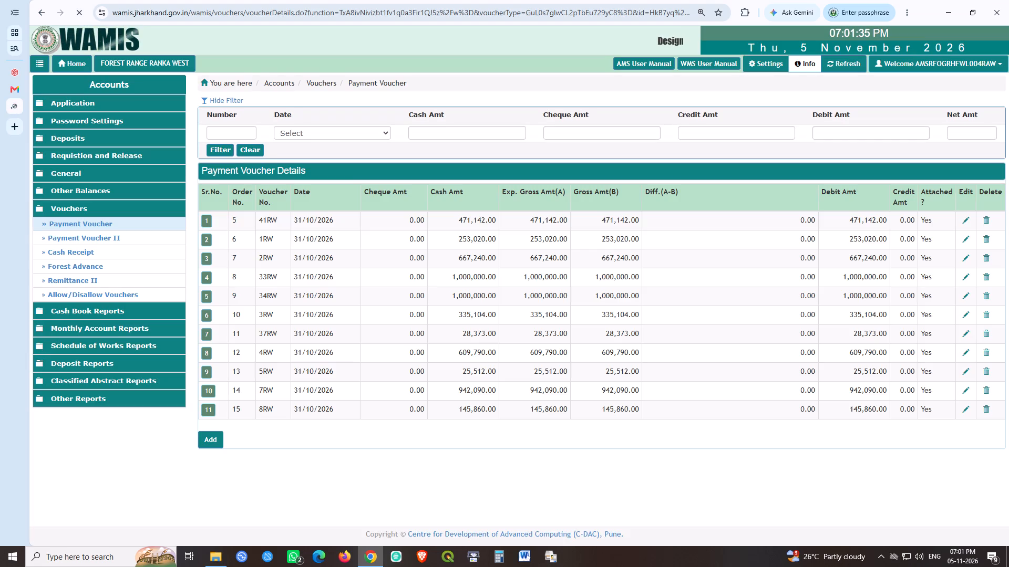
Create payment voucher 9RW dated 31 October 2026 with an expected gross amount of 60840.
{"action": "left_click", "coordinate": [215, 438]}
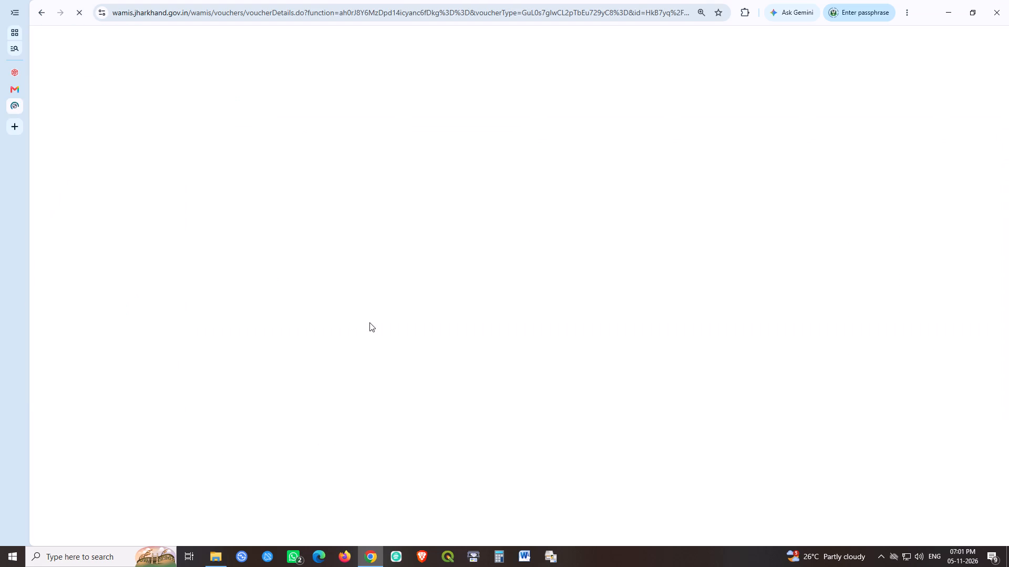
{"action": "key", "text": "Tab"}
{"action": "key", "text": "Tab"}
{"action": "key", "text": "Tab"}
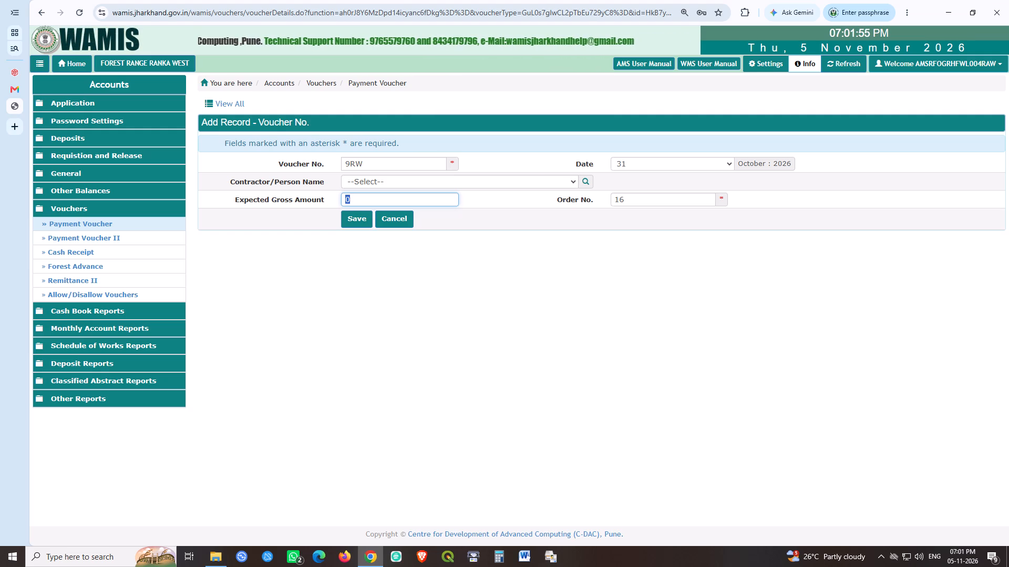
{"action": "type", "text": "60840"}
{"action": "key", "text": "Tab"}
{"action": "key", "text": "Tab"}
{"action": "key", "text": "space"}
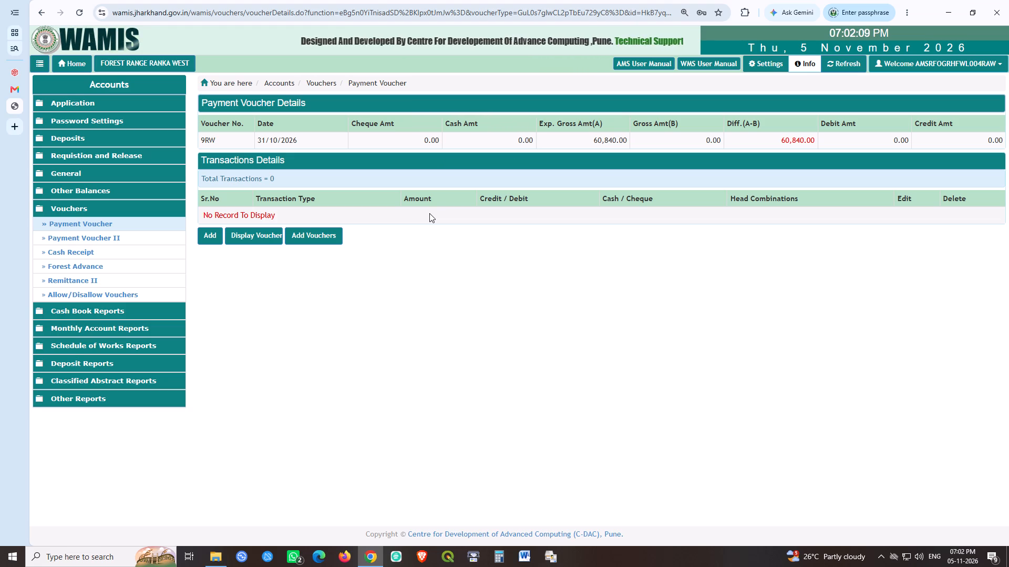
{"action": "left_click", "coordinate": [212, 231]}
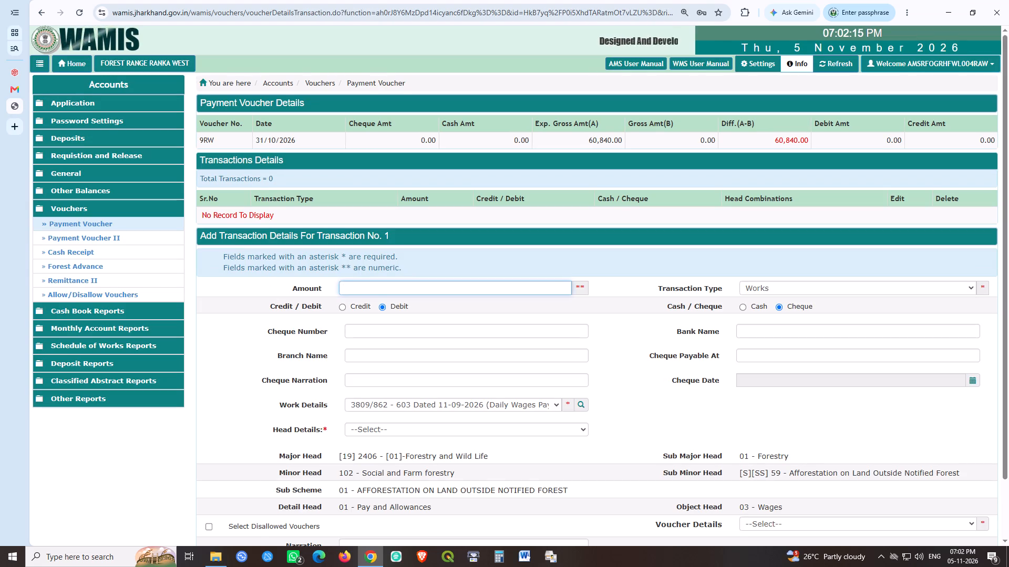
{"action": "type", "text": "60840"}
{"action": "key", "text": "Tab"}
{"action": "key", "text": "Tab"}
{"action": "key", "text": "Tab"}
{"action": "key", "text": "Left"}
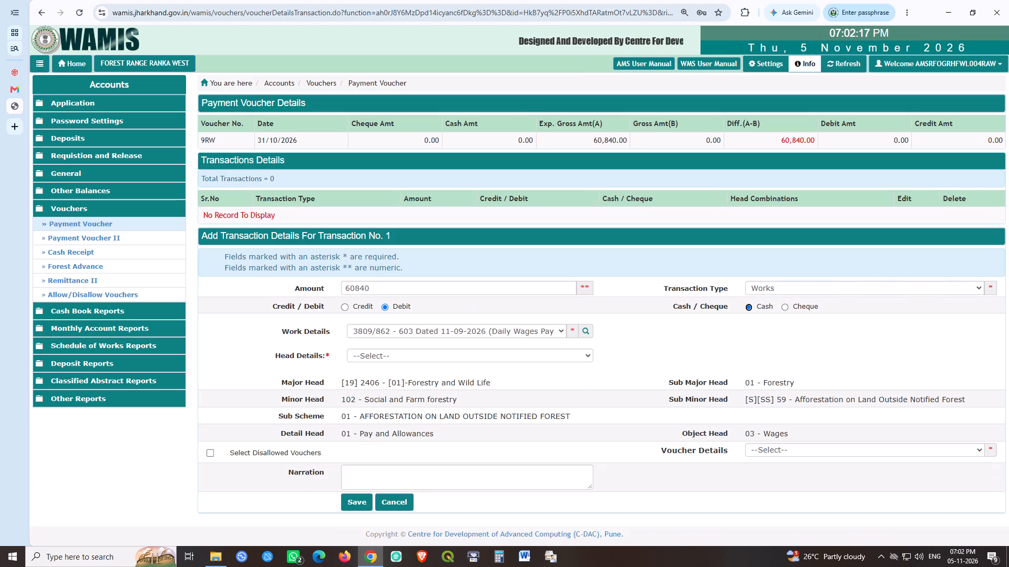
{"action": "left_click", "coordinate": [389, 331]}
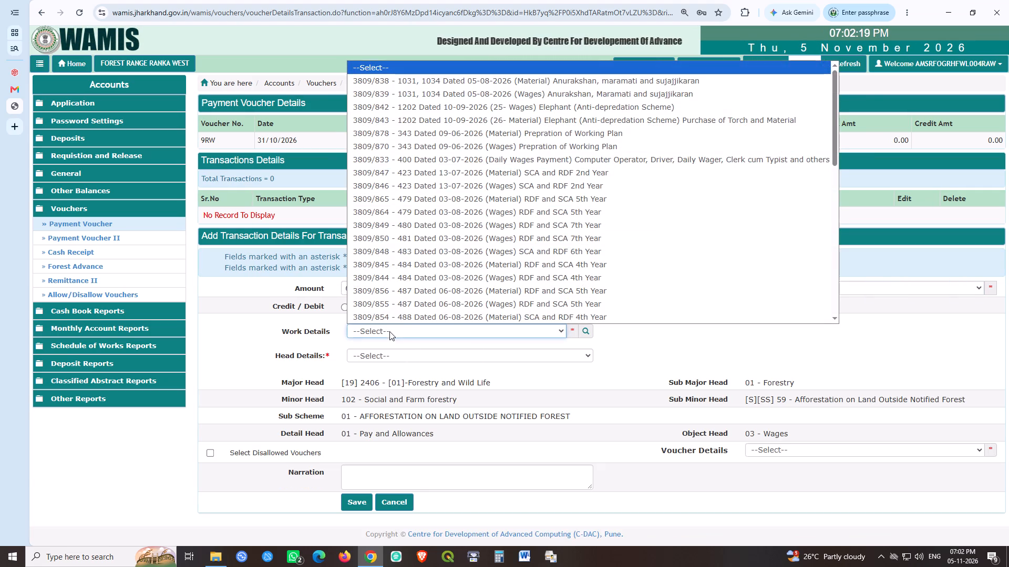
{"action": "left_click", "coordinate": [440, 186]}
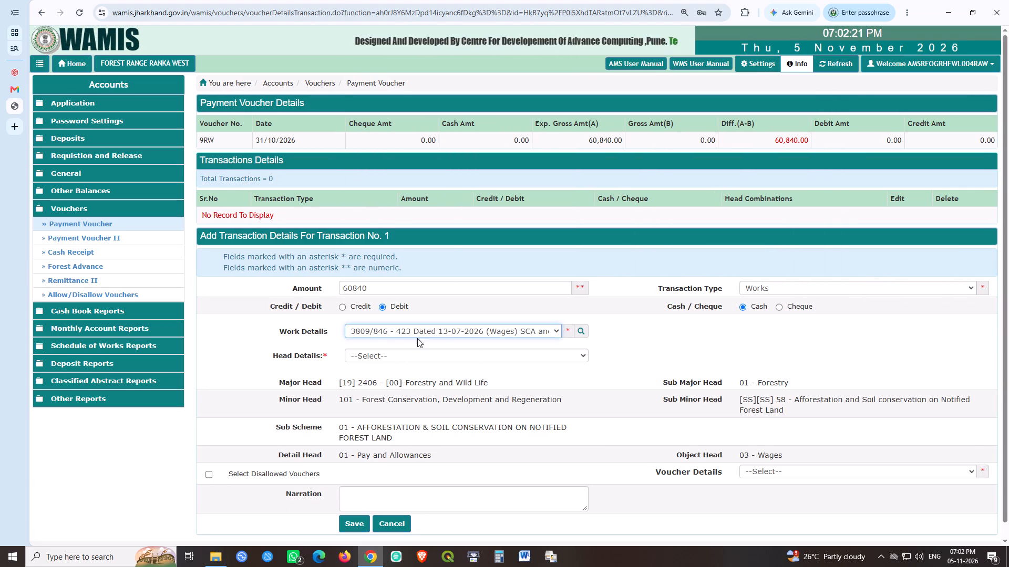
{"action": "left_click", "coordinate": [402, 346]}
{"action": "left_click", "coordinate": [400, 352]}
{"action": "left_click", "coordinate": [410, 378]}
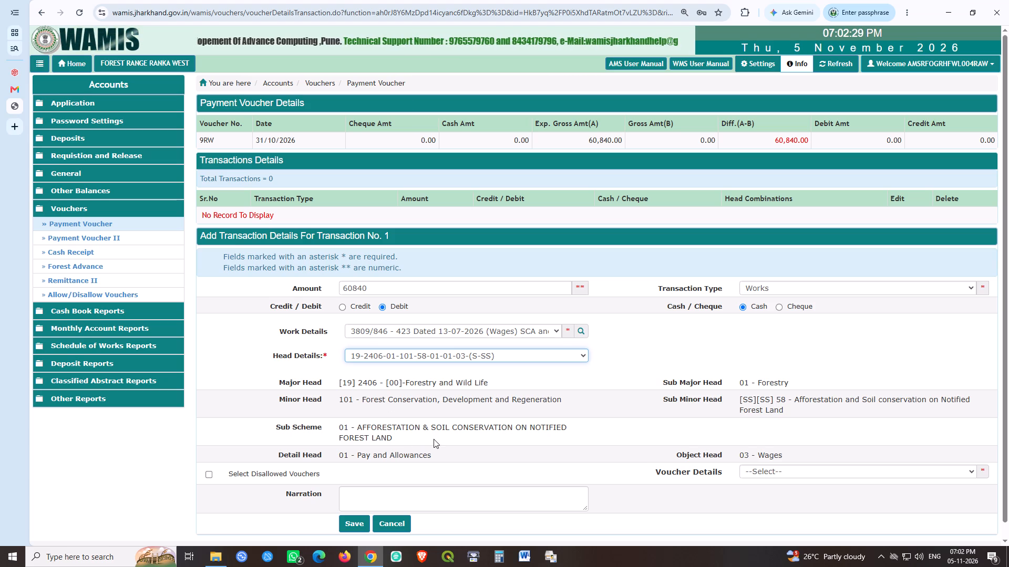
{"action": "left_click", "coordinate": [354, 521]}
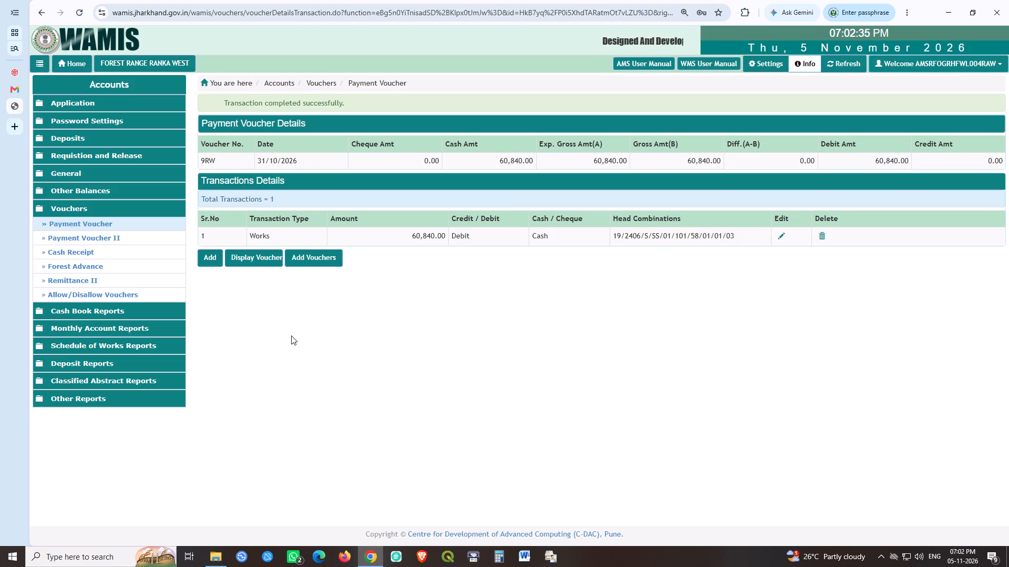
Create payment voucher 10RW dated 31 October 2026 with an expected gross amount of 60840.
{"action": "left_click", "coordinate": [309, 261]}
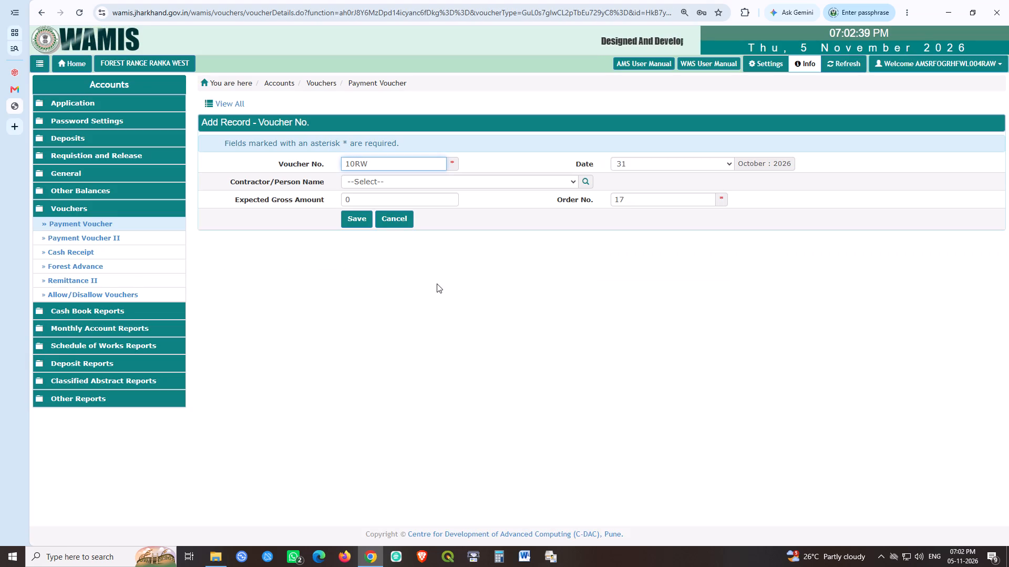
{"action": "key", "text": "Tab"}
{"action": "key", "text": "Tab"}
{"action": "key", "text": "Tab"}
{"action": "type", "text": "60840"}
{"action": "key", "text": "Tab"}
{"action": "key", "text": "Tab"}
{"action": "key", "text": "space"}
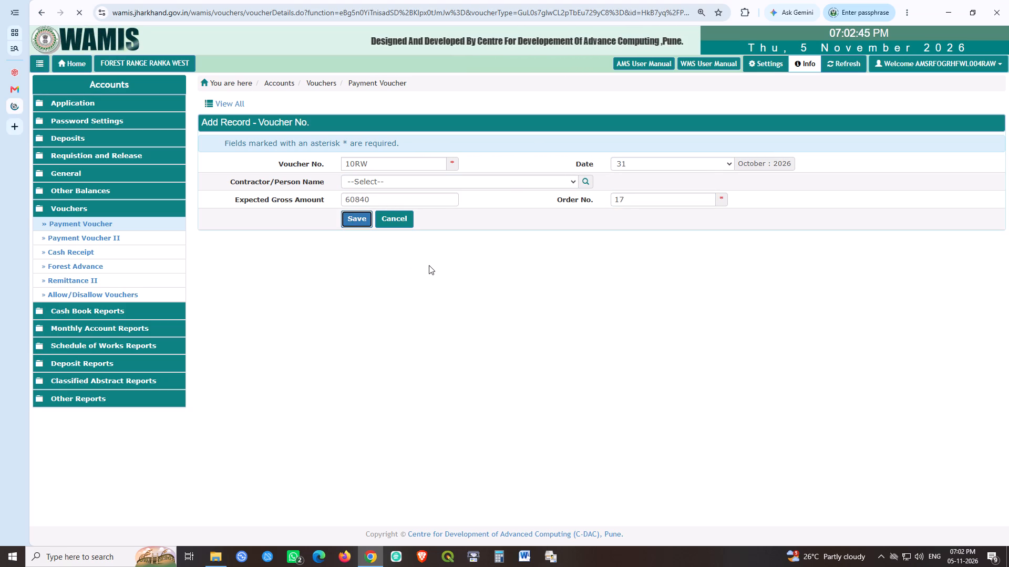
{"action": "left_click", "coordinate": [199, 235]}
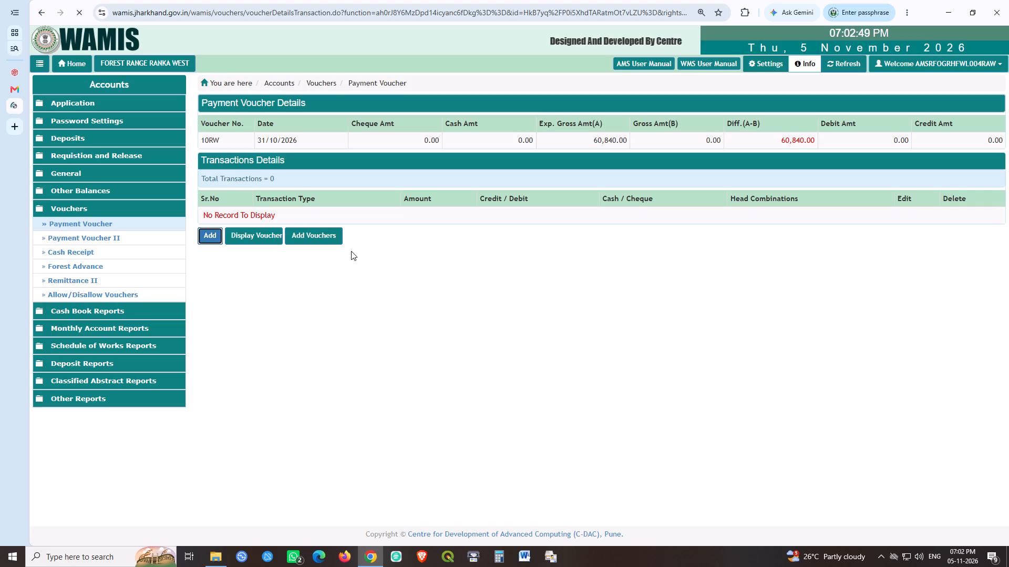
{"action": "type", "text": "60840"}
{"action": "key", "text": "Tab"}
{"action": "key", "text": "Tab"}
{"action": "key", "text": "Tab"}
{"action": "key", "text": "Left"}
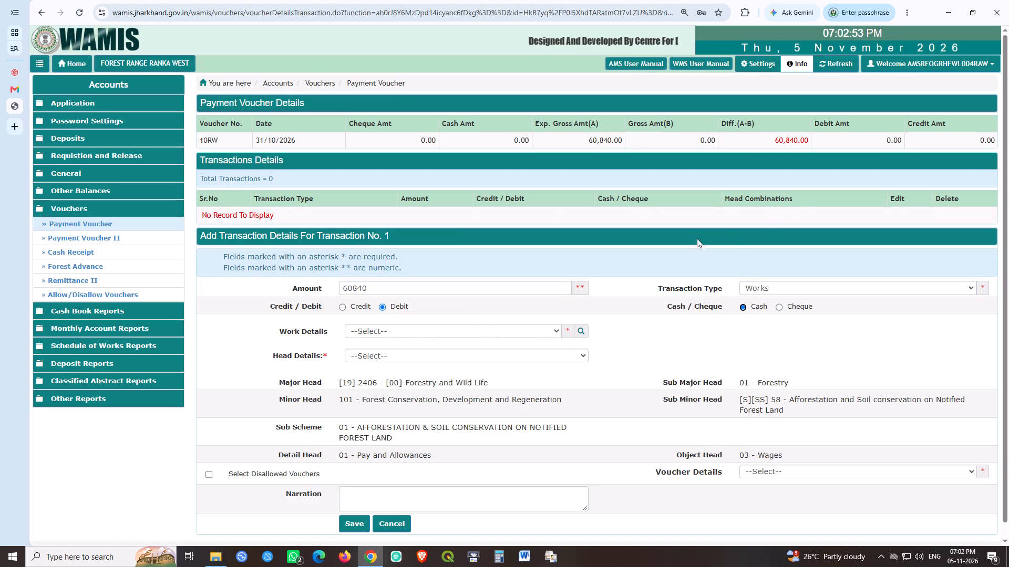
{"action": "left_click", "coordinate": [409, 328]}
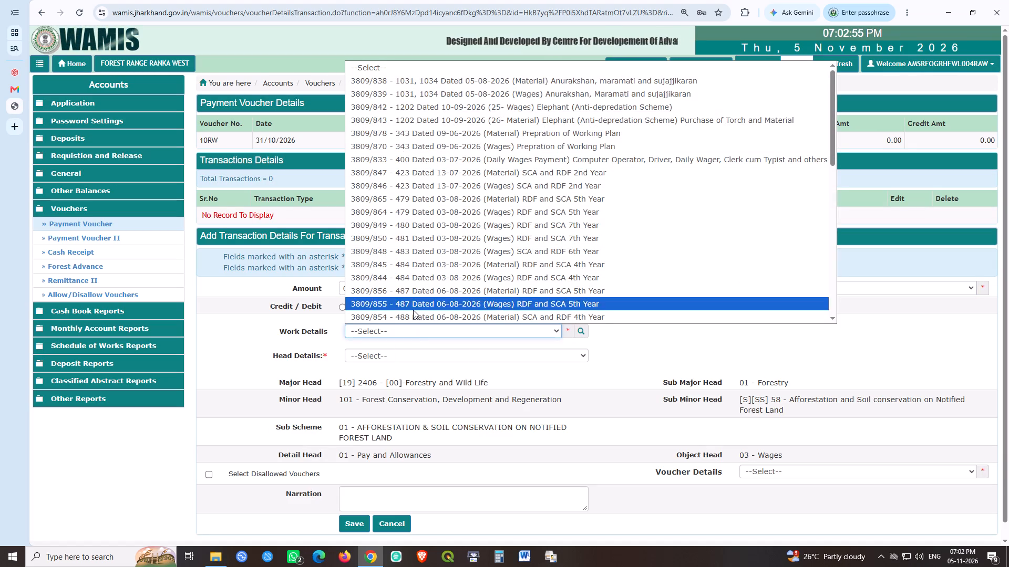
{"action": "left_click", "coordinate": [431, 190]}
{"action": "left_click", "coordinate": [397, 354]}
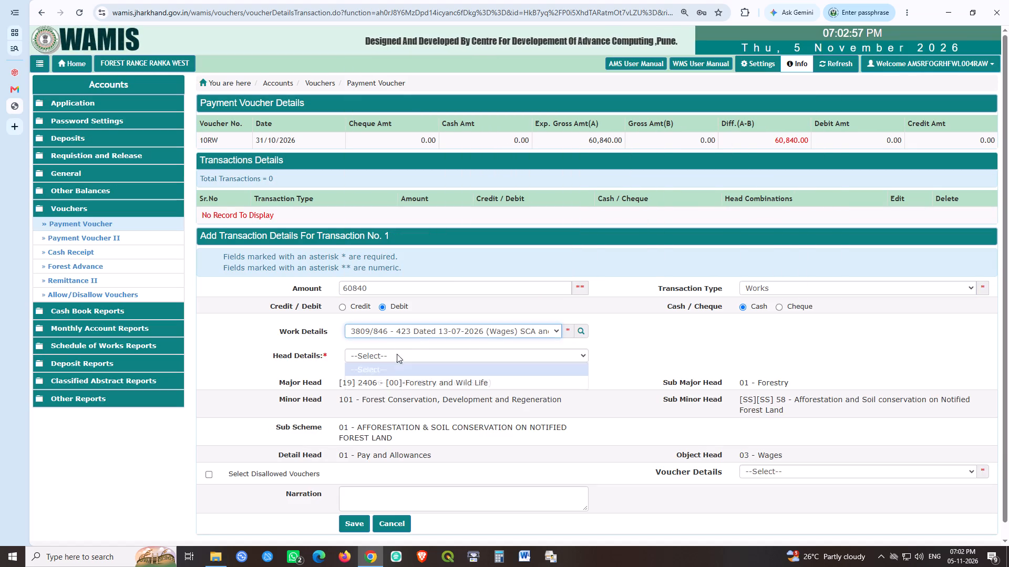
{"action": "left_click", "coordinate": [426, 381]}
{"action": "left_click", "coordinate": [348, 521]}
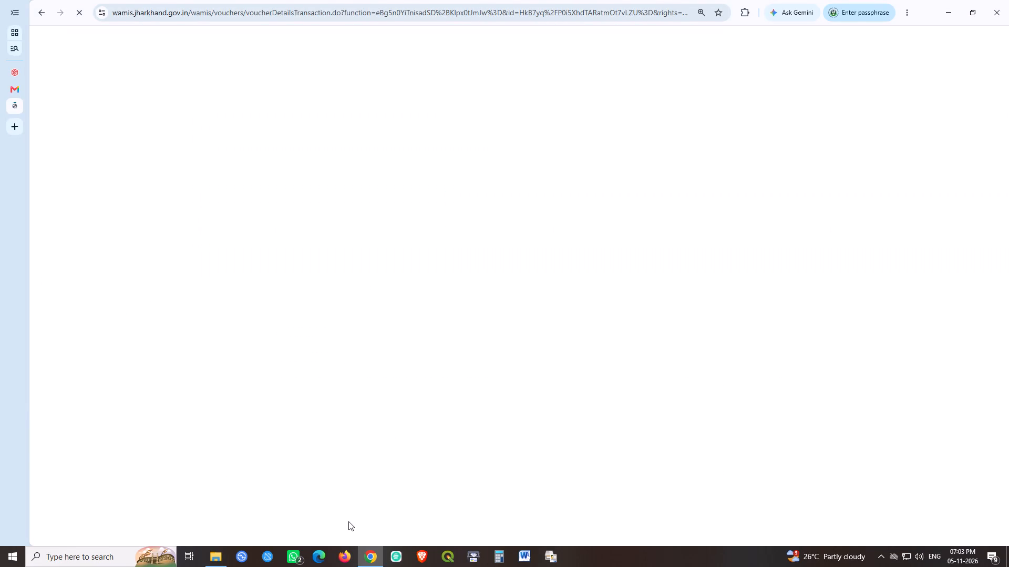
Create payment voucher 11RW dated 31 October 2026 with an expected gross amount of 60840.
{"action": "left_click", "coordinate": [310, 256]}
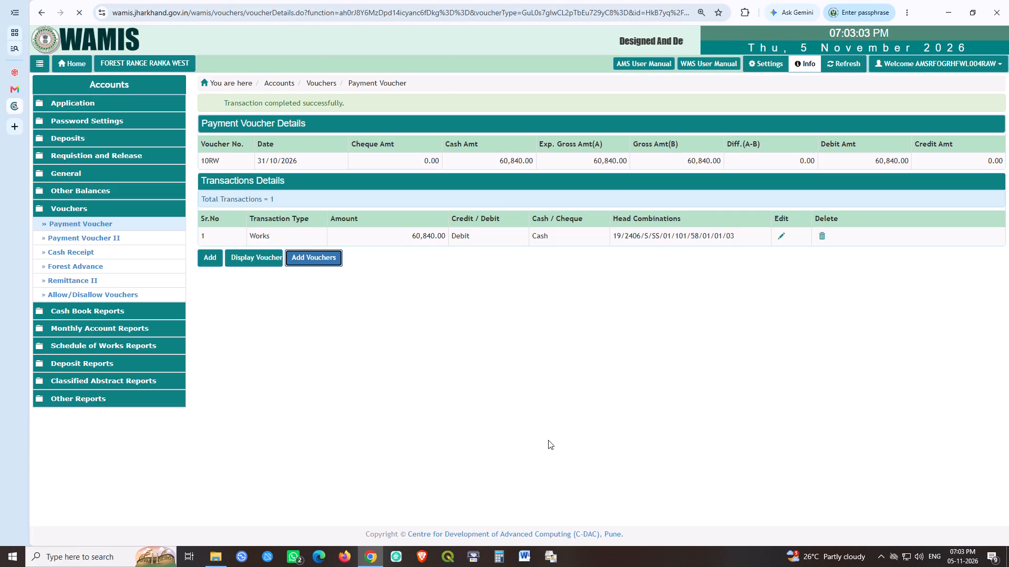
{"action": "key", "text": "Tab"}
{"action": "key", "text": "Tab"}
{"action": "key", "text": "Tab"}
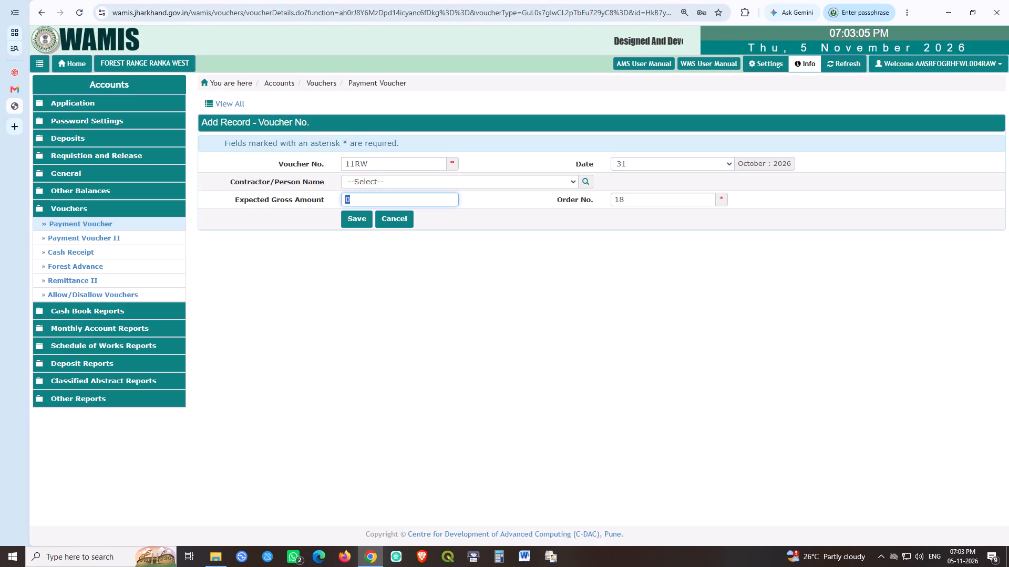
{"action": "type", "text": "60840"}
{"action": "key", "text": "Tab"}
{"action": "key", "text": "Tab"}
{"action": "key", "text": "space"}
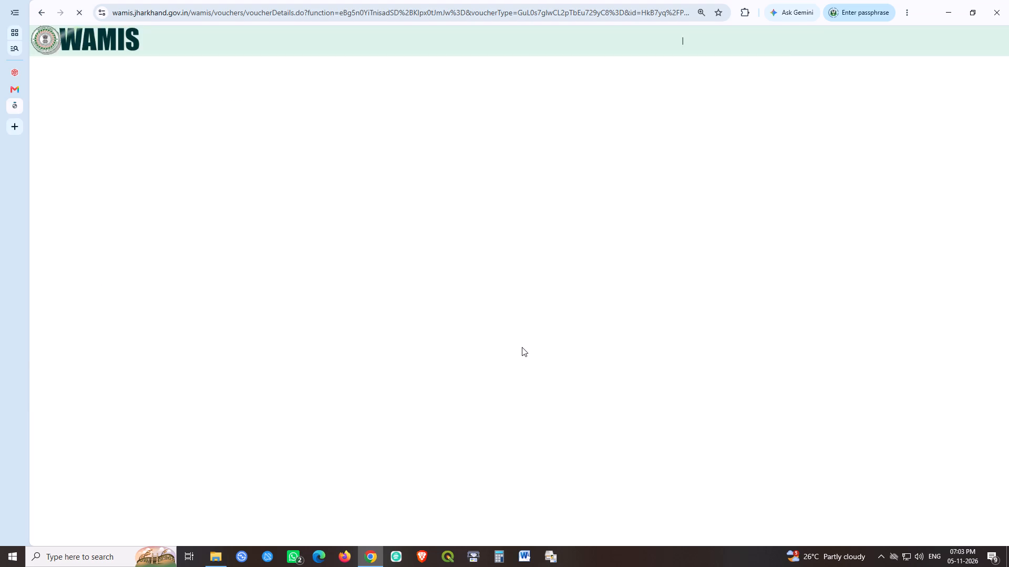
{"action": "left_click", "coordinate": [203, 233]}
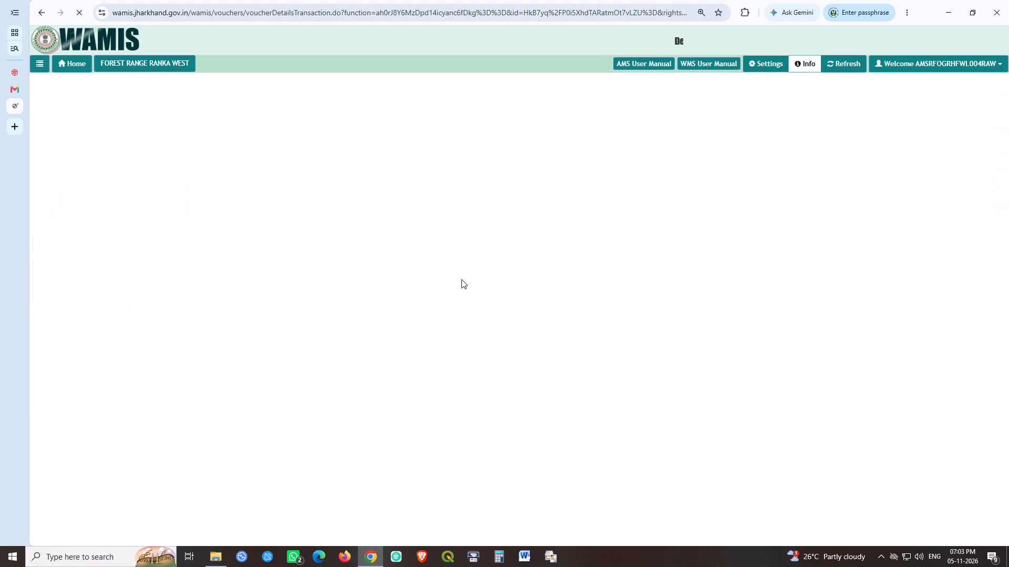
{"action": "type", "text": "60840"}
{"action": "key", "text": "Tab"}
{"action": "key", "text": "Tab"}
{"action": "key", "text": "Tab"}
{"action": "key", "text": "Left"}
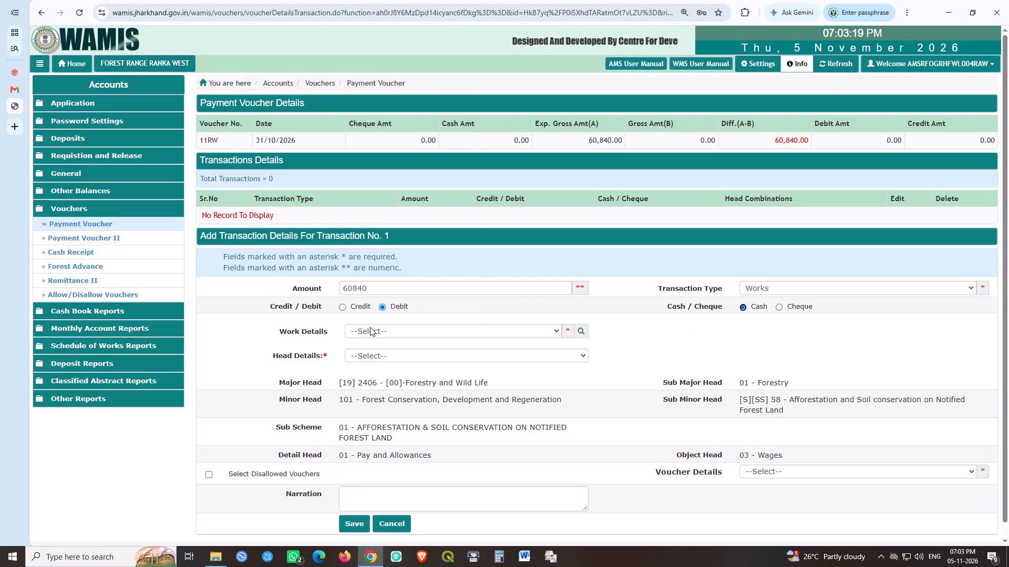
{"action": "left_click", "coordinate": [370, 327]}
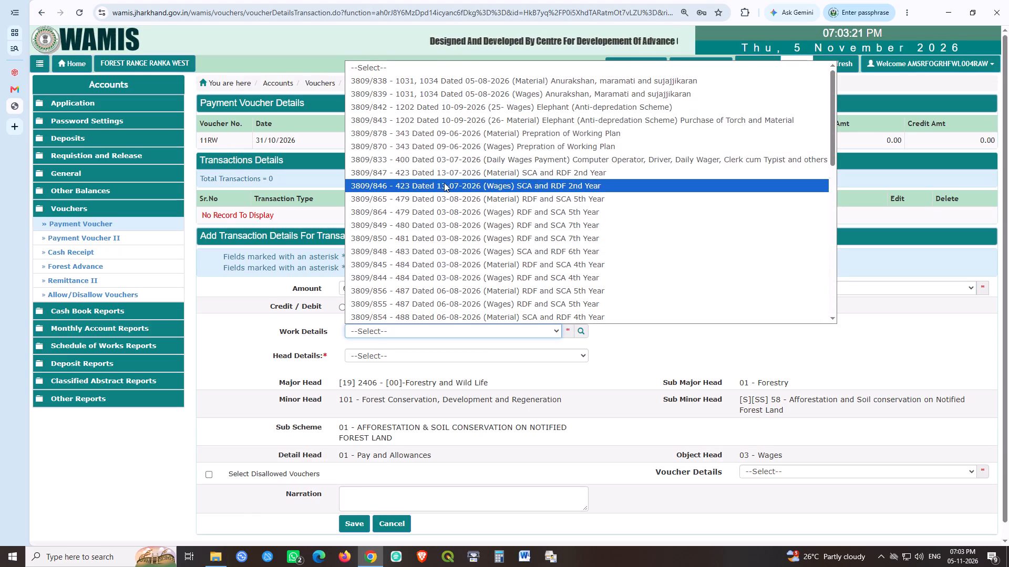
{"action": "left_click", "coordinate": [444, 183]}
{"action": "left_click", "coordinate": [384, 354]}
{"action": "left_click", "coordinate": [411, 380]}
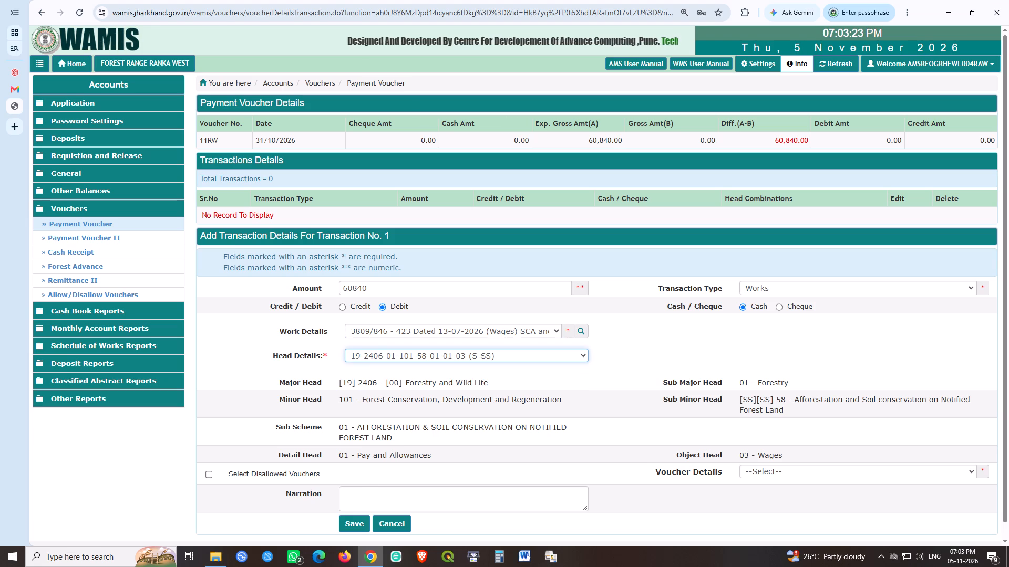
{"action": "left_click", "coordinate": [351, 529]}
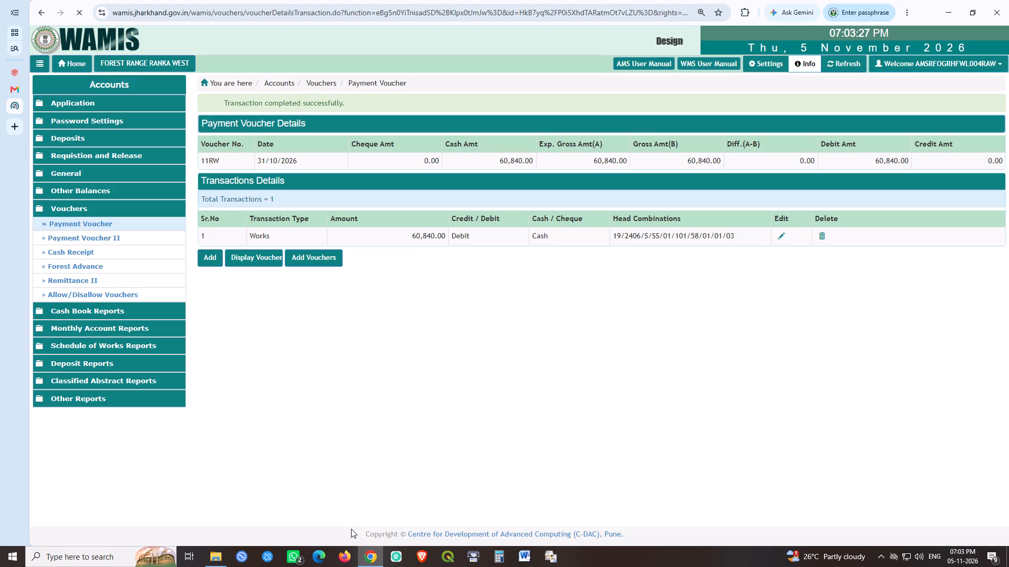
Create payment voucher 12RW dated 31 October 2026 with an expected gross amount of 308880.
{"action": "left_click", "coordinate": [322, 260]}
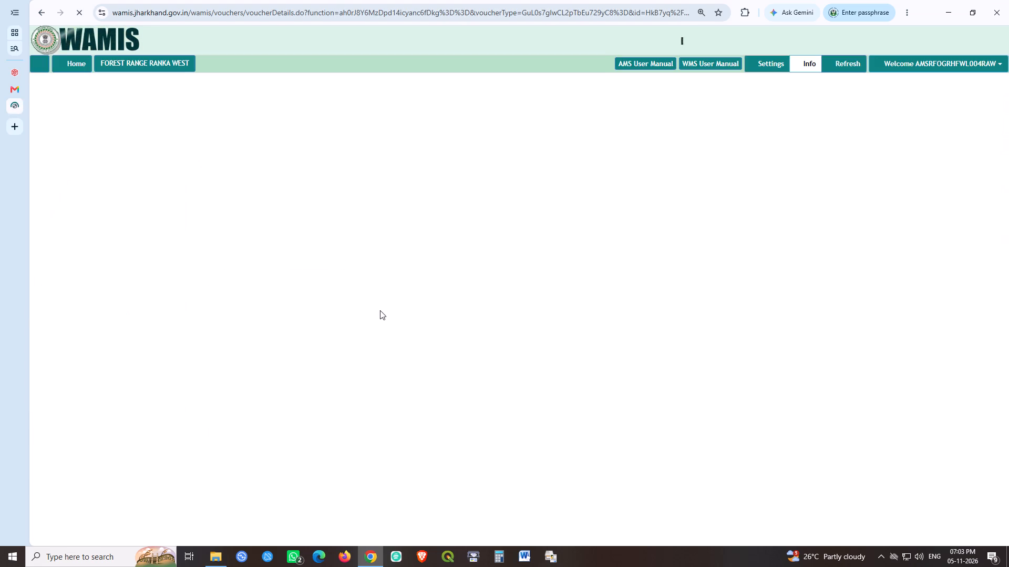
{"action": "key", "text": "Tab"}
{"action": "key", "text": "Tab"}
{"action": "key", "text": "Tab"}
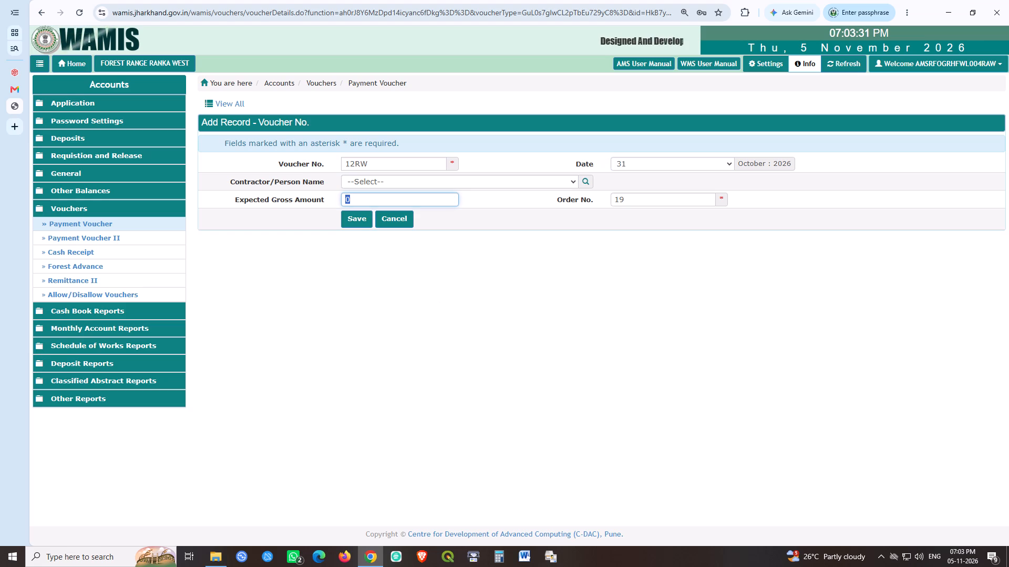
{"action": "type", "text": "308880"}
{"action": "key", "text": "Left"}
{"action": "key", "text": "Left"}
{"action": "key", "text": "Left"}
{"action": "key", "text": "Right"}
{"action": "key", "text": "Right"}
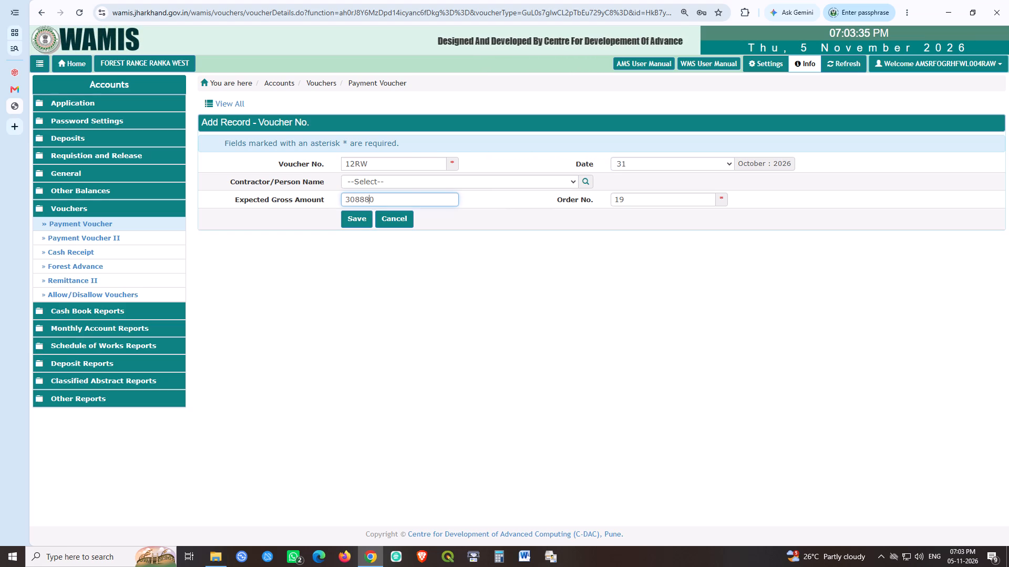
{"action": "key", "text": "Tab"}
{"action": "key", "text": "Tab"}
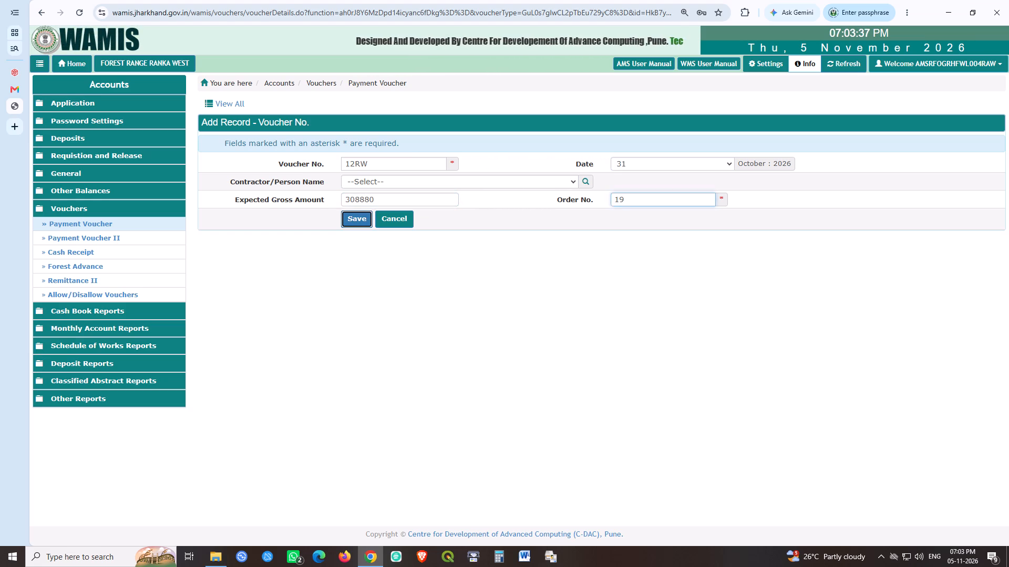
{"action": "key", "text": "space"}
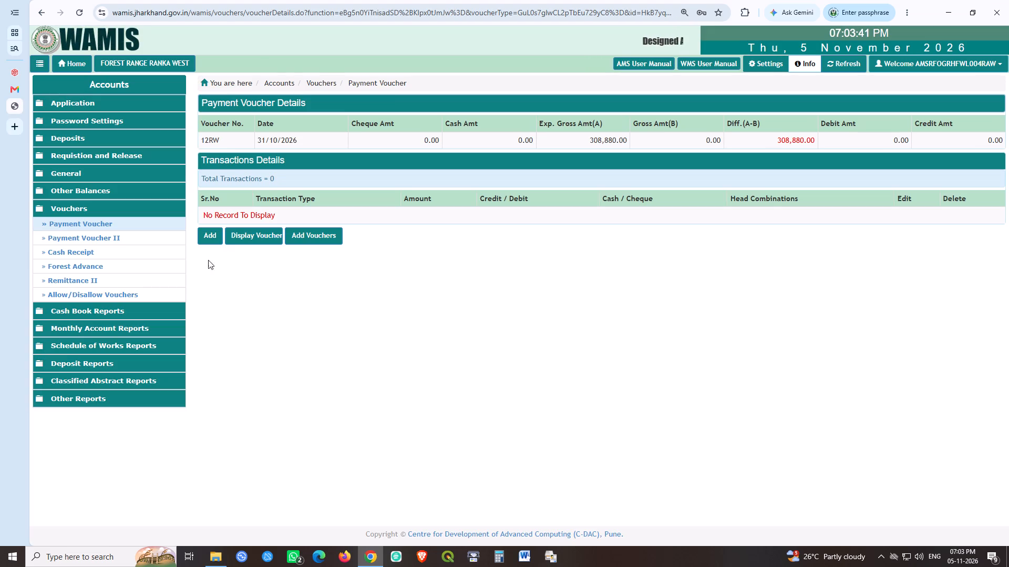
{"action": "left_click", "coordinate": [204, 232]}
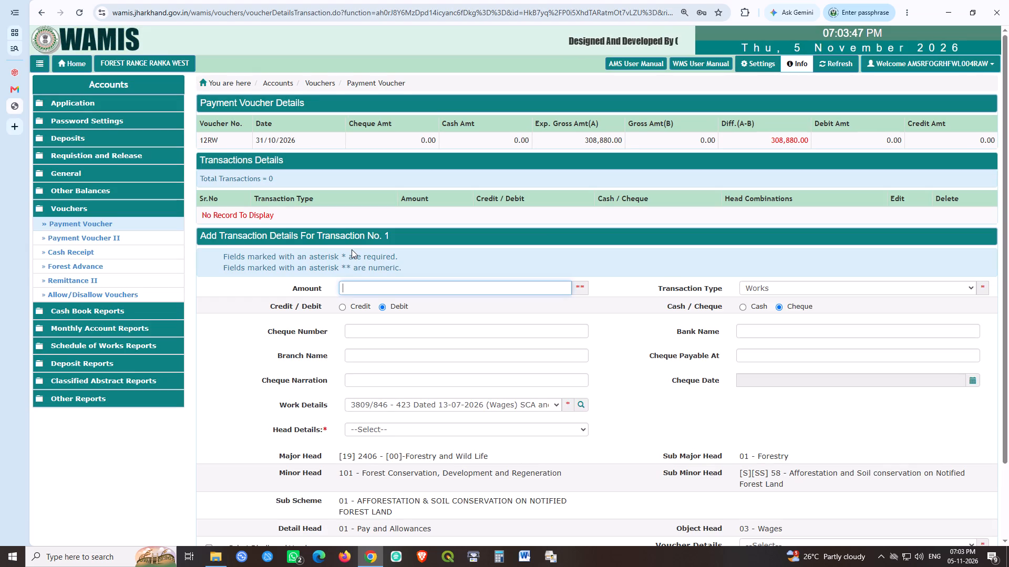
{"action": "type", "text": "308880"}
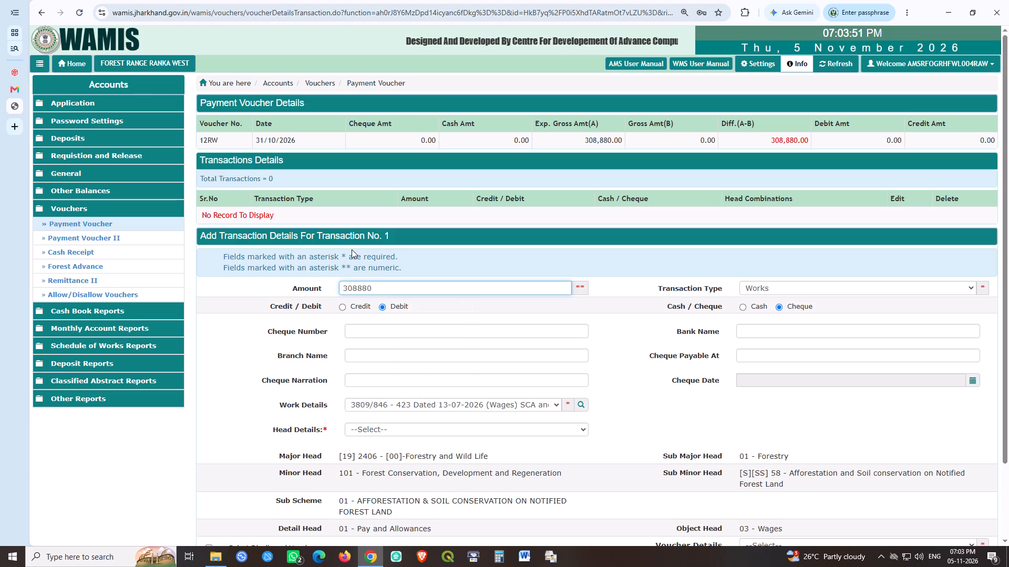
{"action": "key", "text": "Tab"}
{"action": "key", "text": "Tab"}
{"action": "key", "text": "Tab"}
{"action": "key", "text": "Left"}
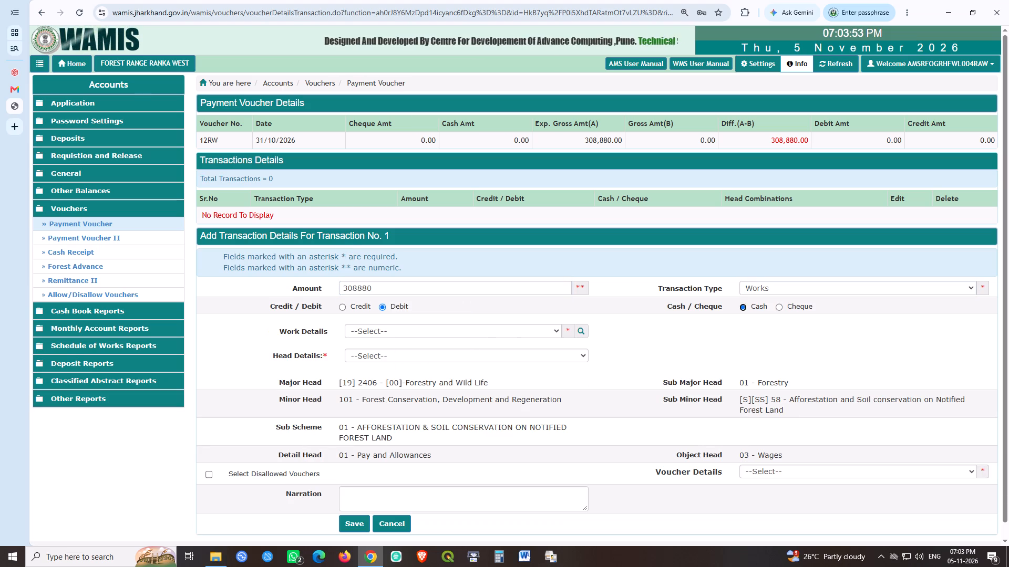
{"action": "left_click", "coordinate": [401, 331]}
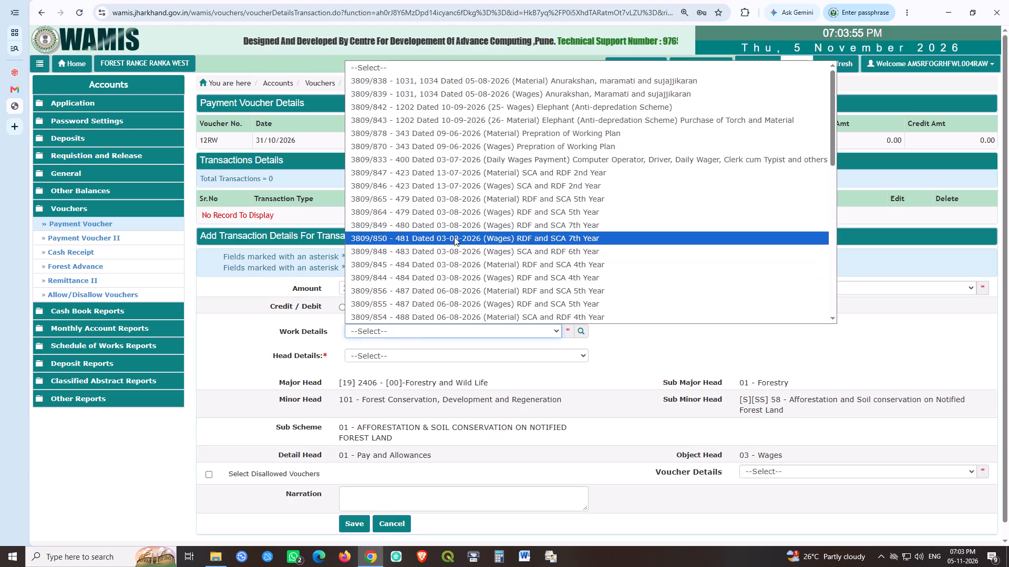
{"action": "left_click", "coordinate": [464, 183]}
{"action": "left_click", "coordinate": [413, 355]}
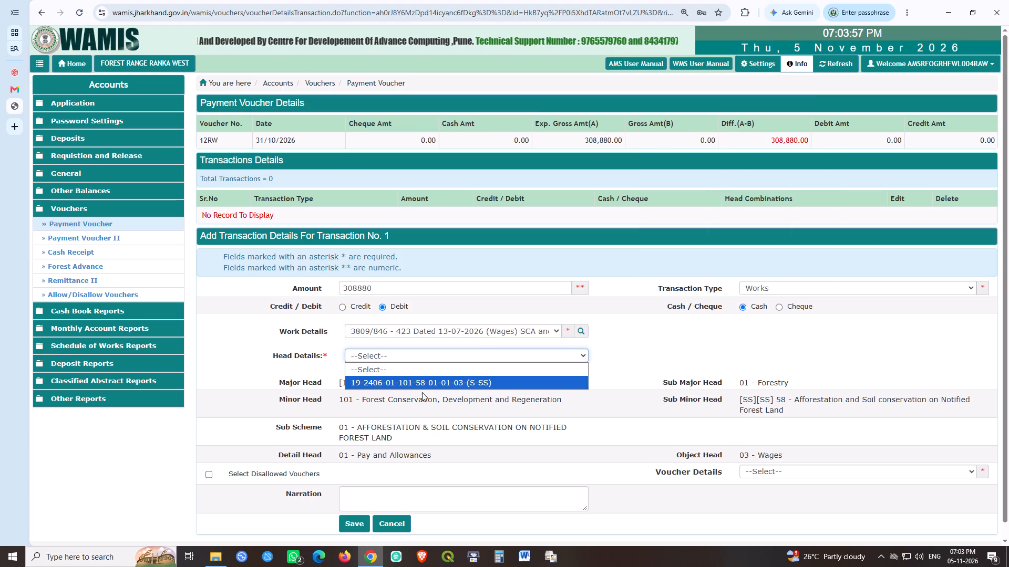
{"action": "left_click", "coordinate": [408, 385]}
{"action": "left_click", "coordinate": [355, 526]}
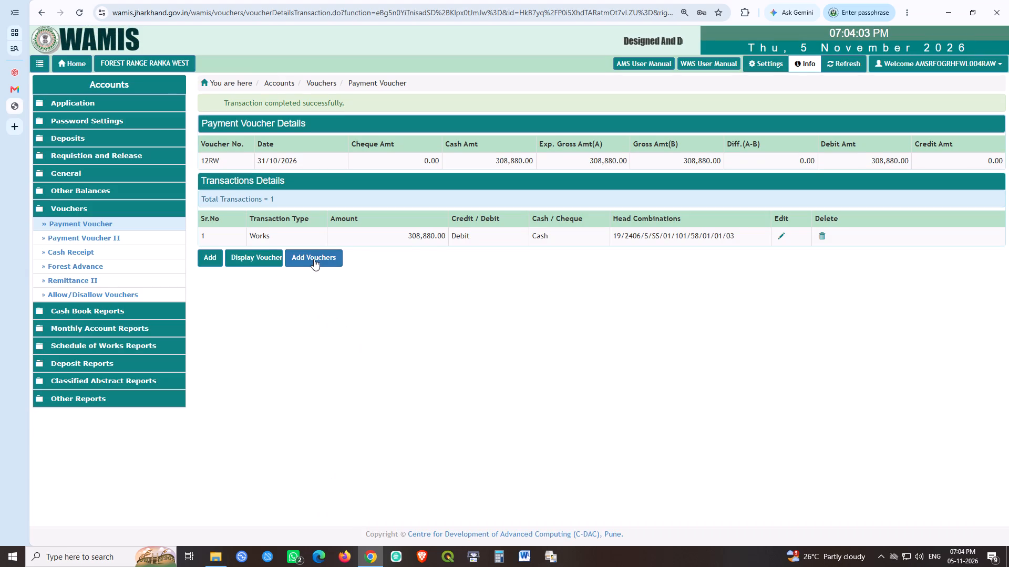
Create payment voucher 30RW dated 31 October 2026 with an expected gross amount of 19305.
{"action": "left_click", "coordinate": [314, 259]}
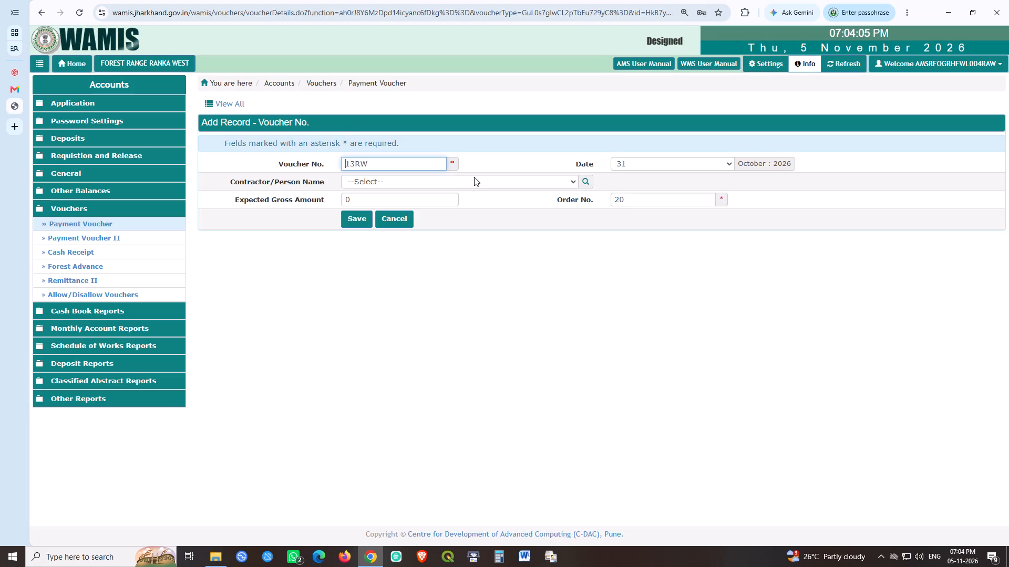
{"action": "key", "text": "shift+Right"}
{"action": "key", "text": "shift+Right"}
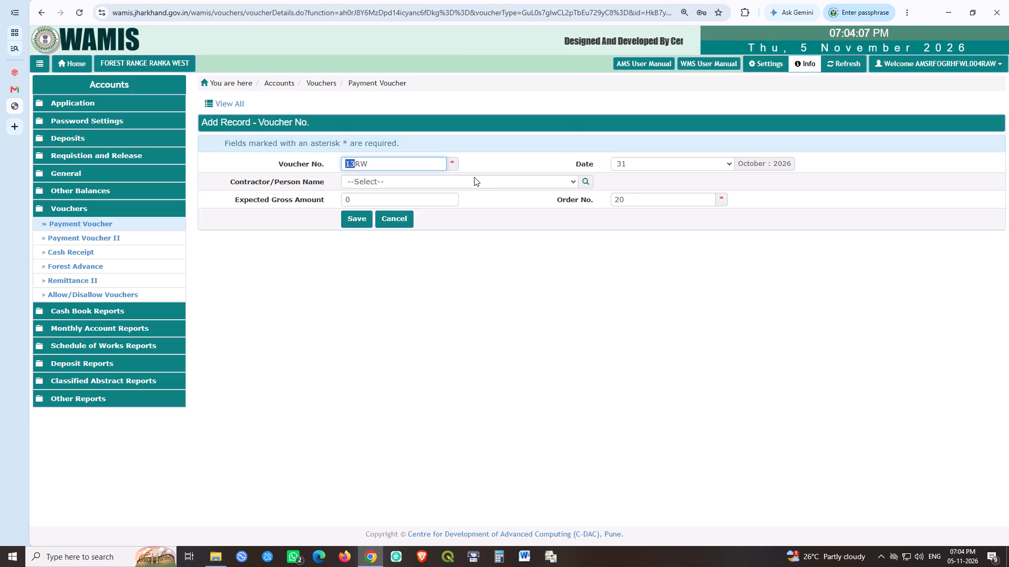
{"action": "type", "text": "30"}
{"action": "key", "text": "Tab"}
{"action": "key", "text": "Tab"}
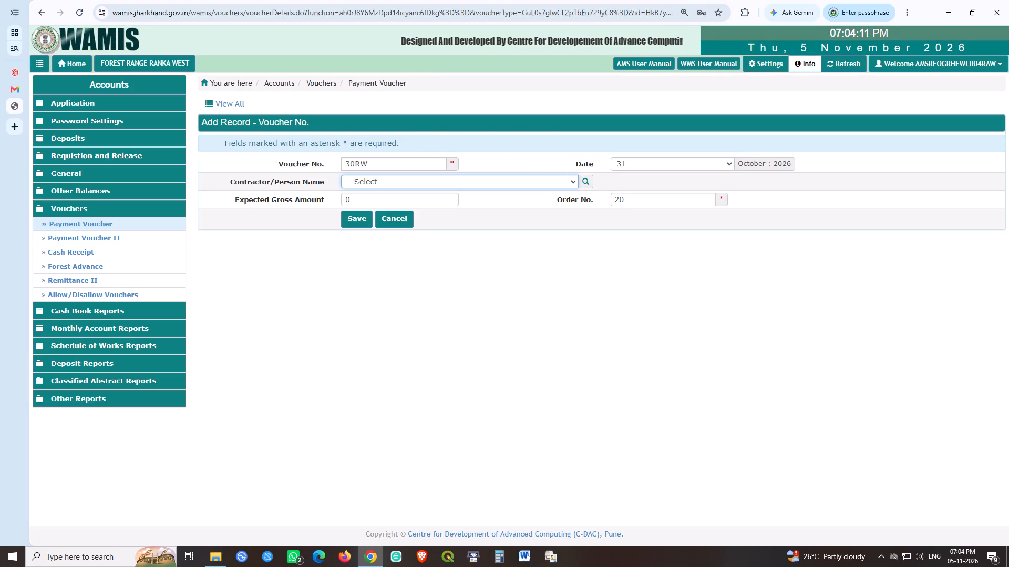
{"action": "key", "text": "Tab"}
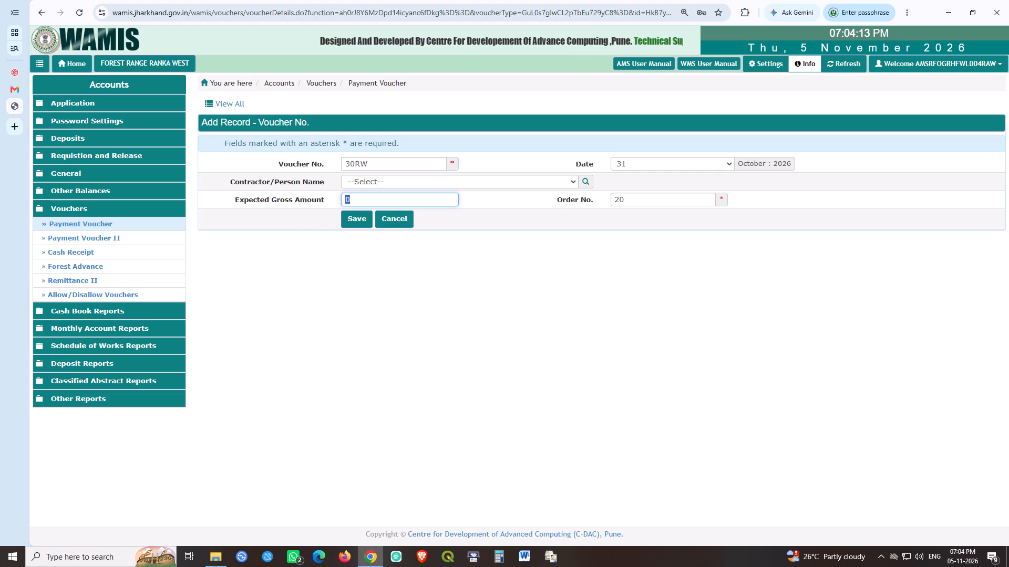
{"action": "type", "text": "19305"}
{"action": "key", "text": "Tab"}
{"action": "key", "text": "Tab"}
{"action": "key", "text": "space"}
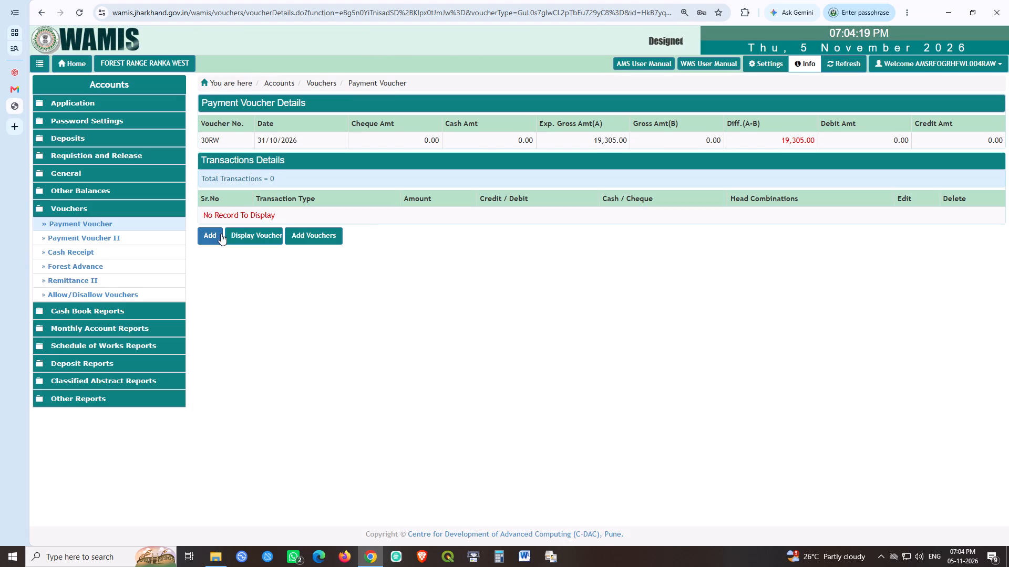
{"action": "left_click", "coordinate": [221, 234]}
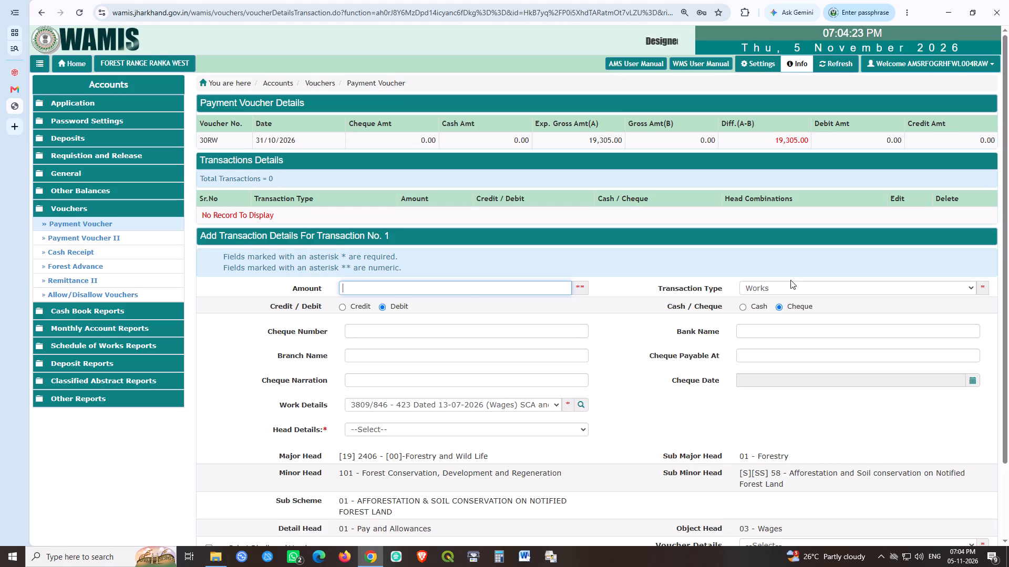
{"action": "type", "text": "19305"}
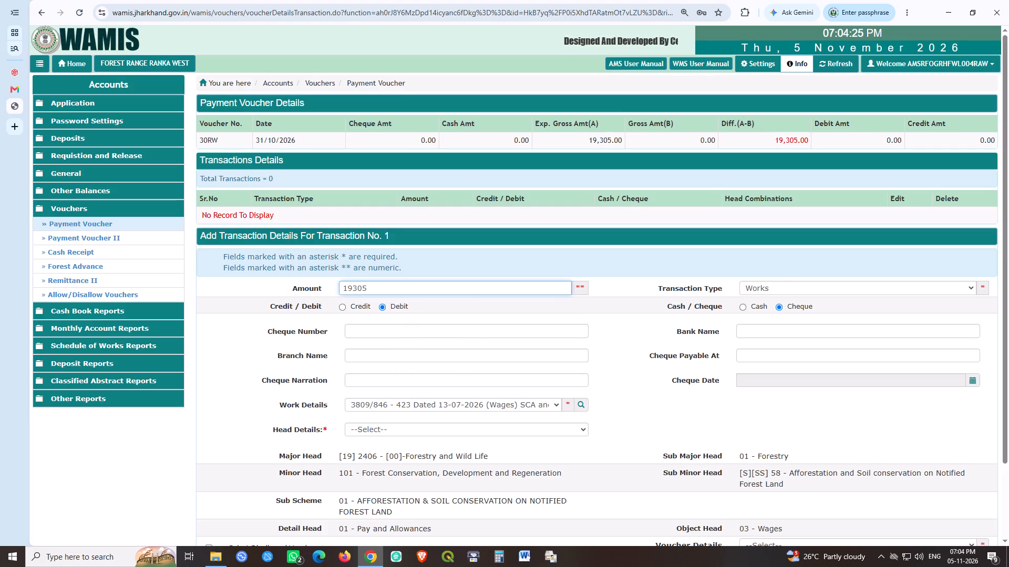
{"action": "key", "text": "Tab"}
{"action": "key", "text": "Tab"}
{"action": "key", "text": "Tab"}
{"action": "key", "text": "Left"}
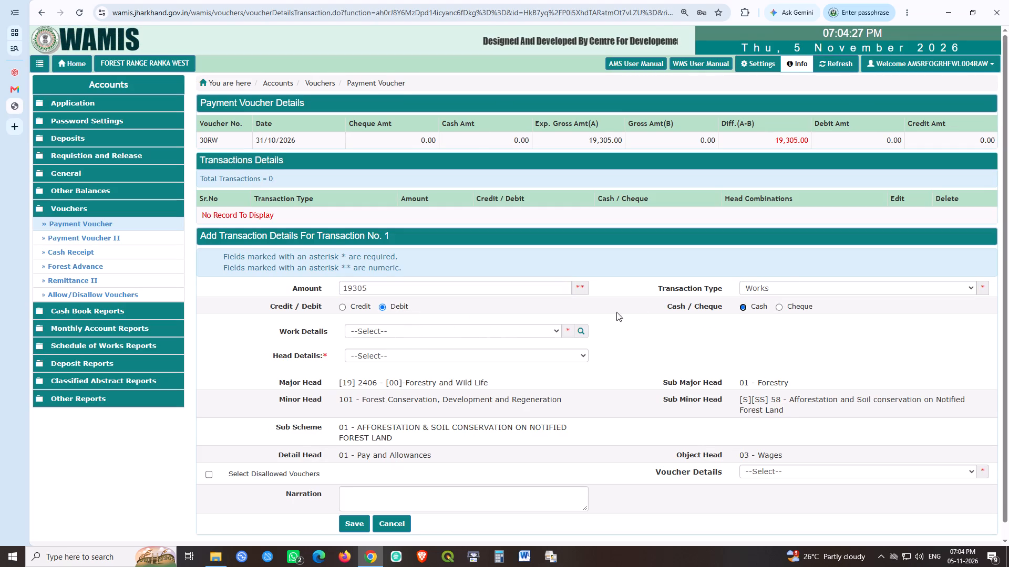
{"action": "left_click", "coordinate": [524, 331]}
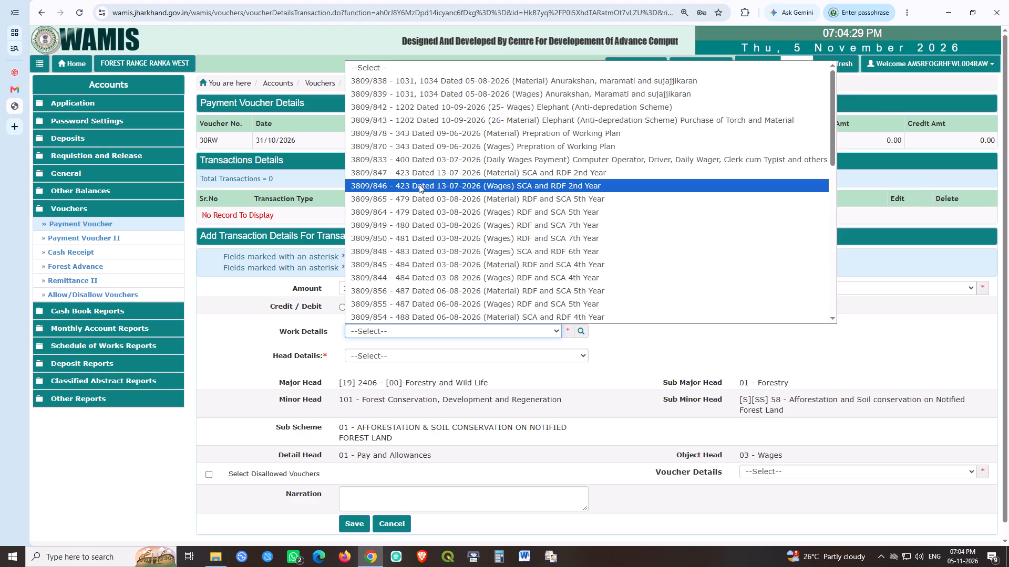
{"action": "left_click", "coordinate": [419, 184]}
{"action": "left_click", "coordinate": [390, 351]}
{"action": "left_click", "coordinate": [408, 382]}
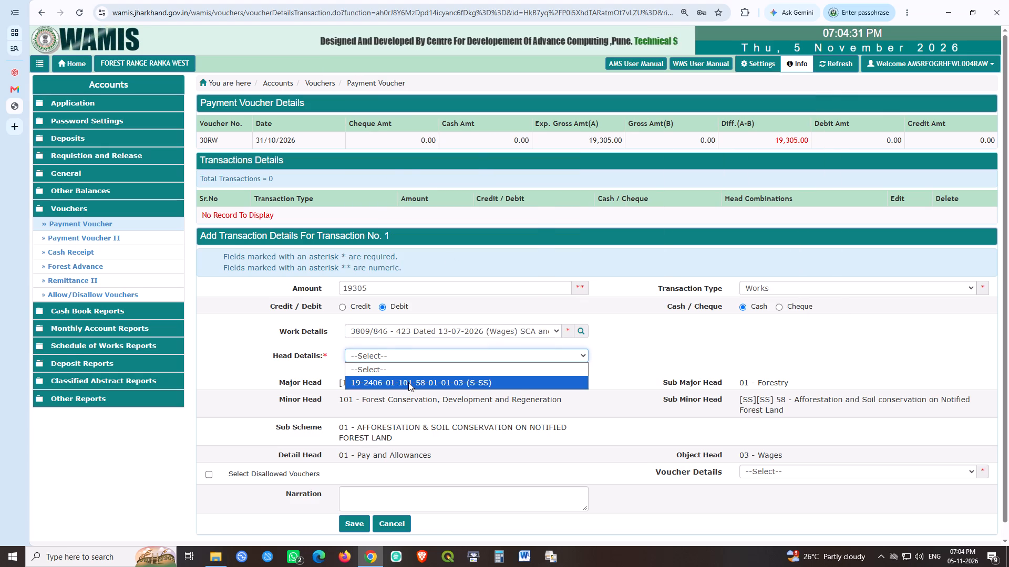
{"action": "left_click", "coordinate": [353, 518]}
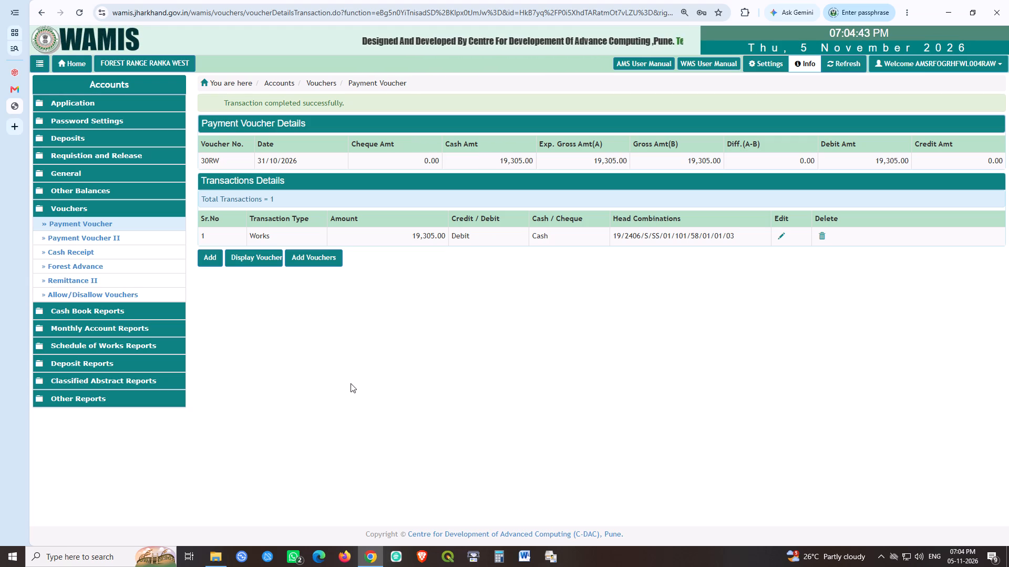
Create payment voucher 69RW dated 31 October 2026 with an expected gross amount of 119340.
{"action": "left_click", "coordinate": [326, 261]}
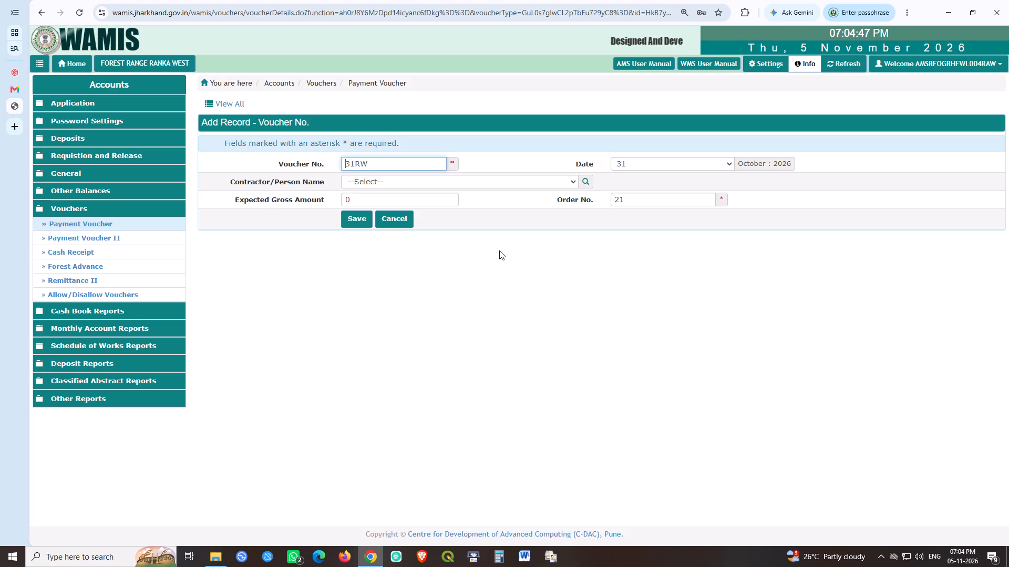
{"action": "key", "text": "shift+Right"}
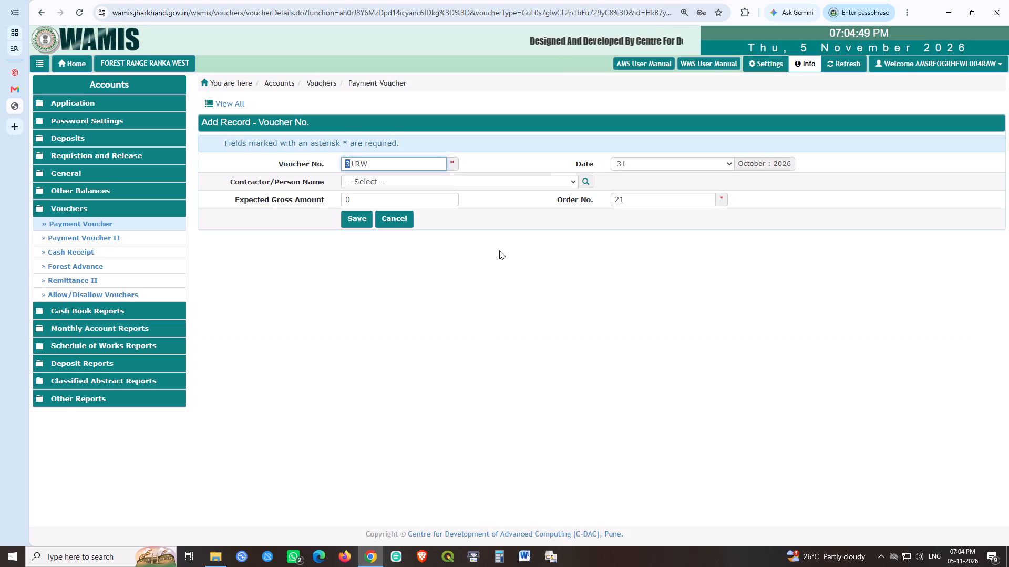
{"action": "key", "text": "shift+Right"}
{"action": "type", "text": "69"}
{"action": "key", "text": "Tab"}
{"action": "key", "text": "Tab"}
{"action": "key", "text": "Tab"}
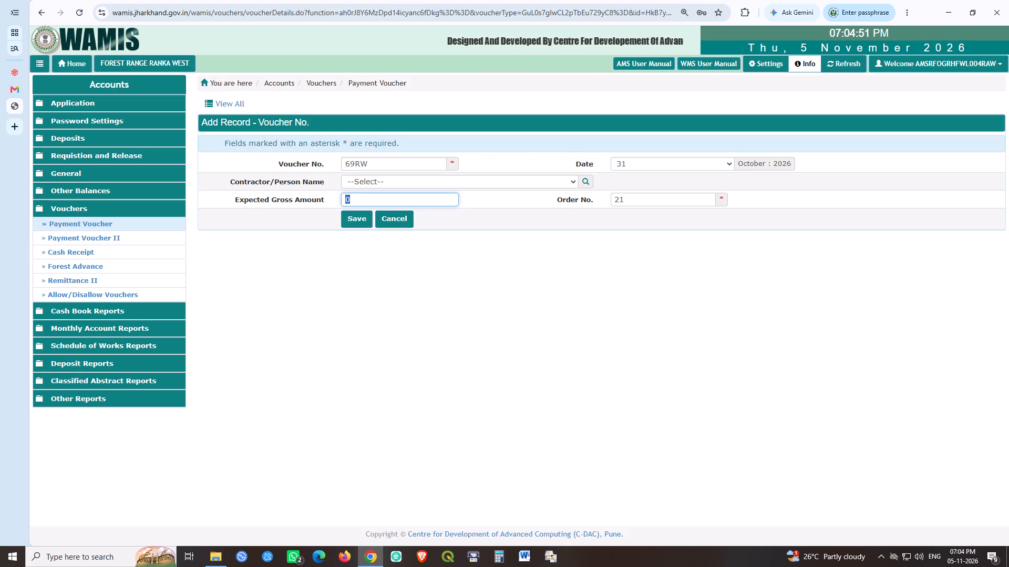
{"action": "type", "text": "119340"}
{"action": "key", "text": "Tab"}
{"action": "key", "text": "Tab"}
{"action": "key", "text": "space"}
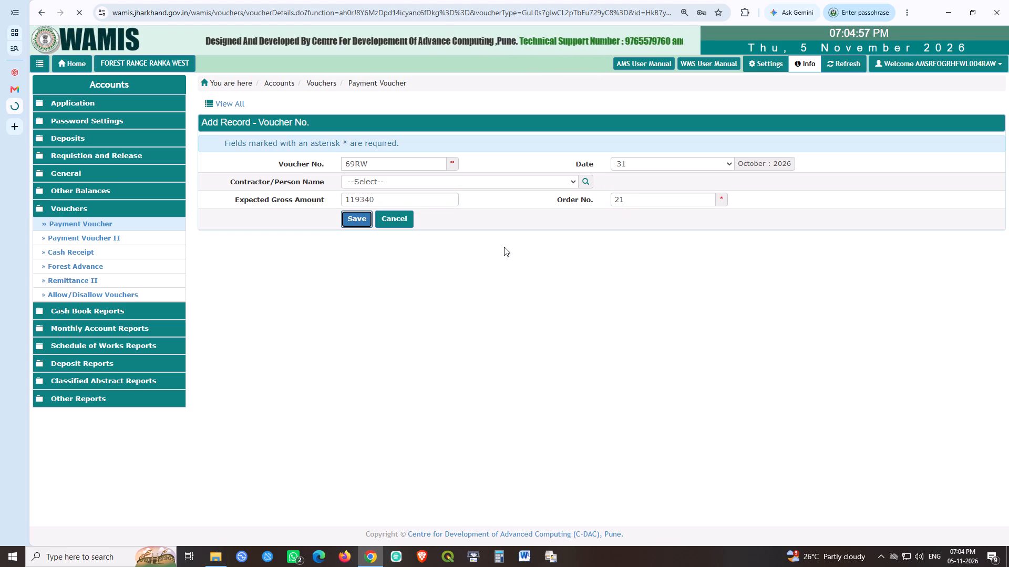
{"action": "left_click", "coordinate": [205, 238]}
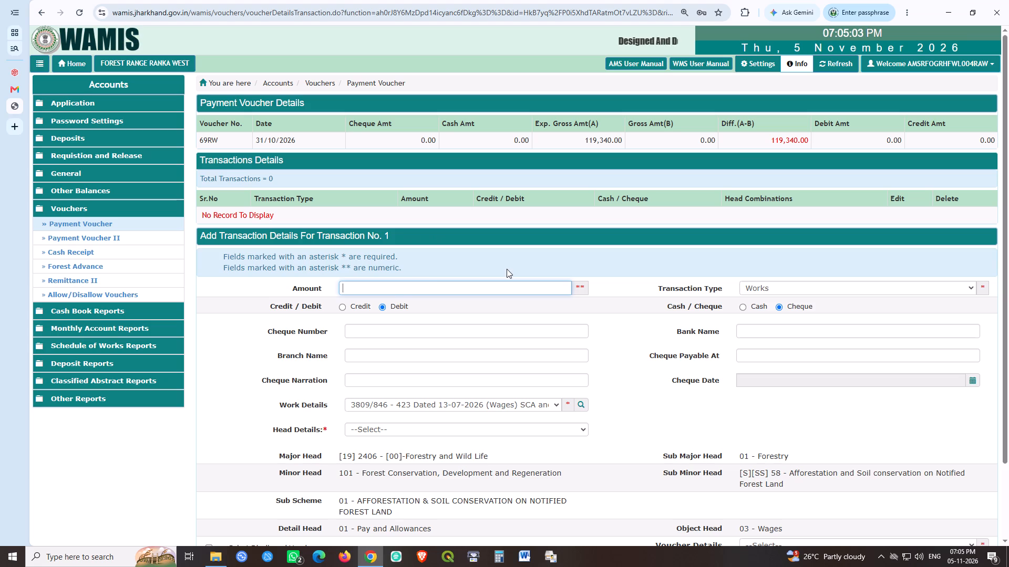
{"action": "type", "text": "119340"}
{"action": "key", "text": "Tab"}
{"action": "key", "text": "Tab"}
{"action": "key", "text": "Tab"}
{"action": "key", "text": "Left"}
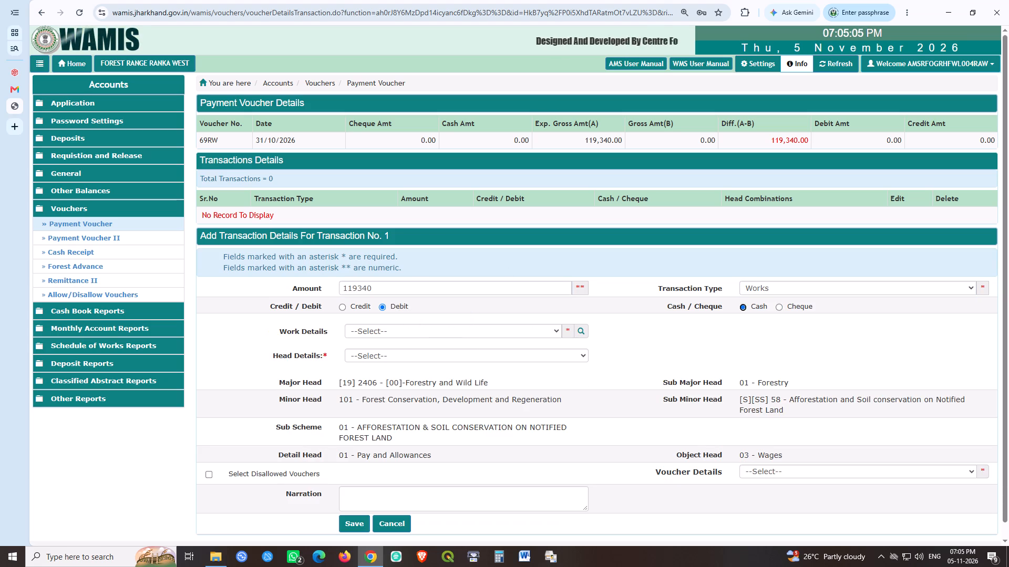
{"action": "left_click", "coordinate": [449, 330]}
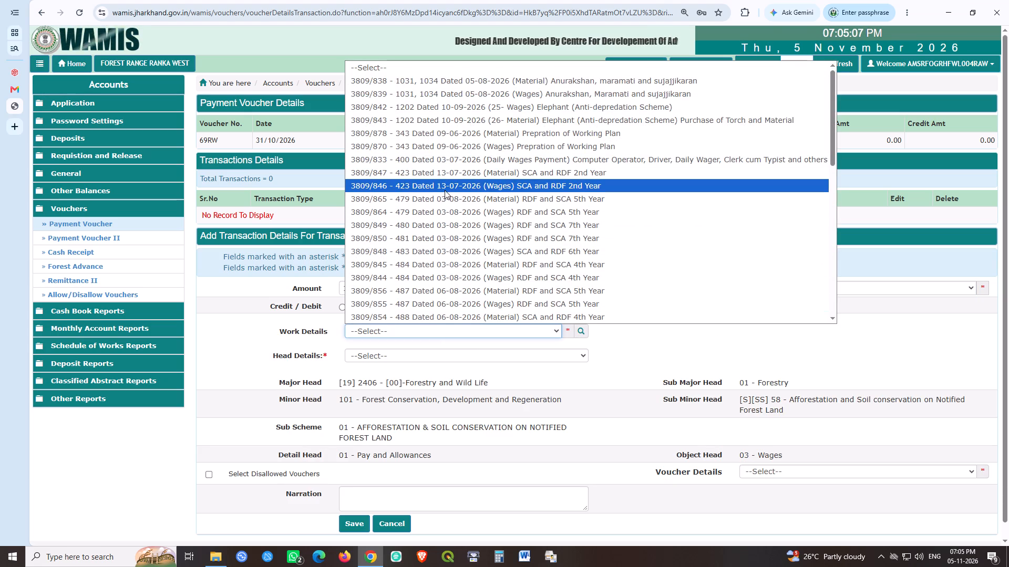
{"action": "left_click", "coordinate": [445, 187]}
{"action": "left_click", "coordinate": [386, 350]}
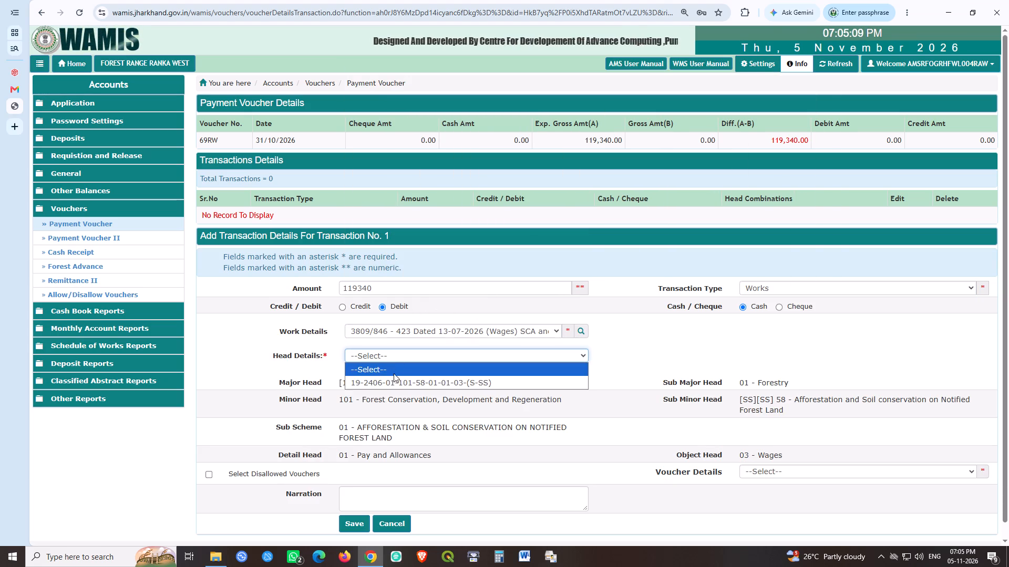
{"action": "left_click", "coordinate": [394, 380]}
{"action": "left_click", "coordinate": [347, 526]}
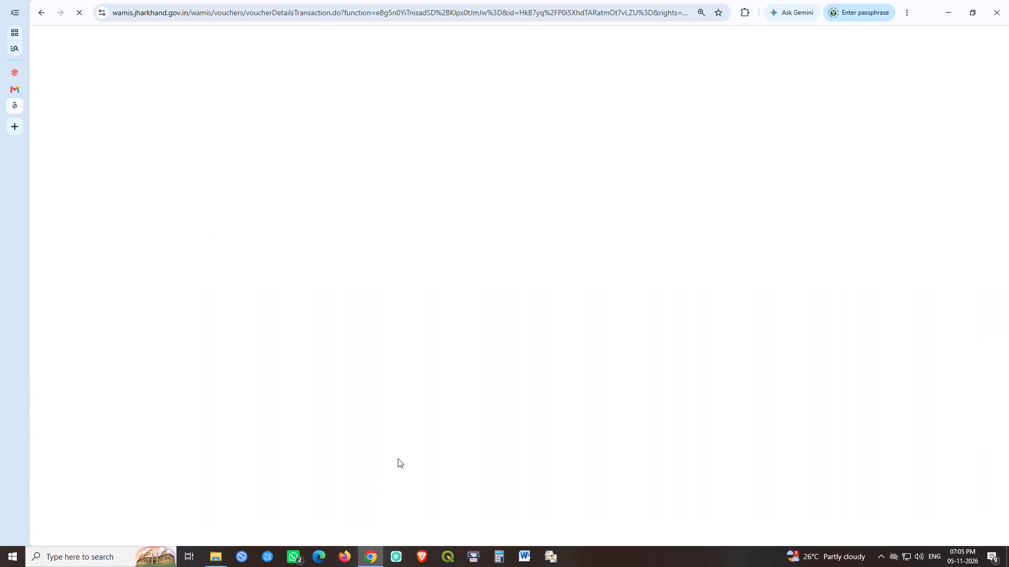
Start a new payment voucher numbered 51RW dated 31 October 2026.
{"action": "left_click", "coordinate": [314, 252]}
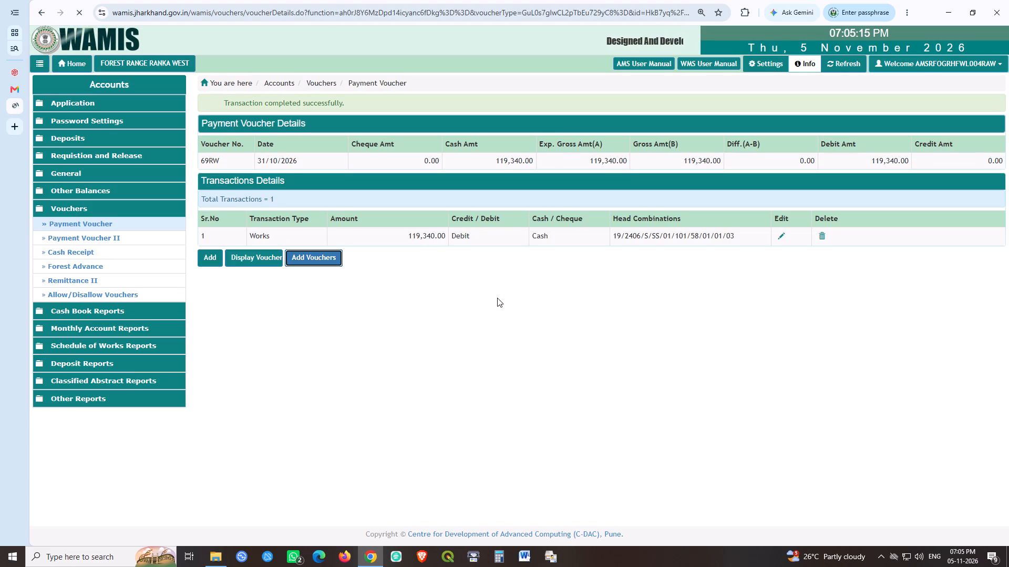
{"action": "key", "text": "shift+Right"}
{"action": "key", "text": "shift+Right"}
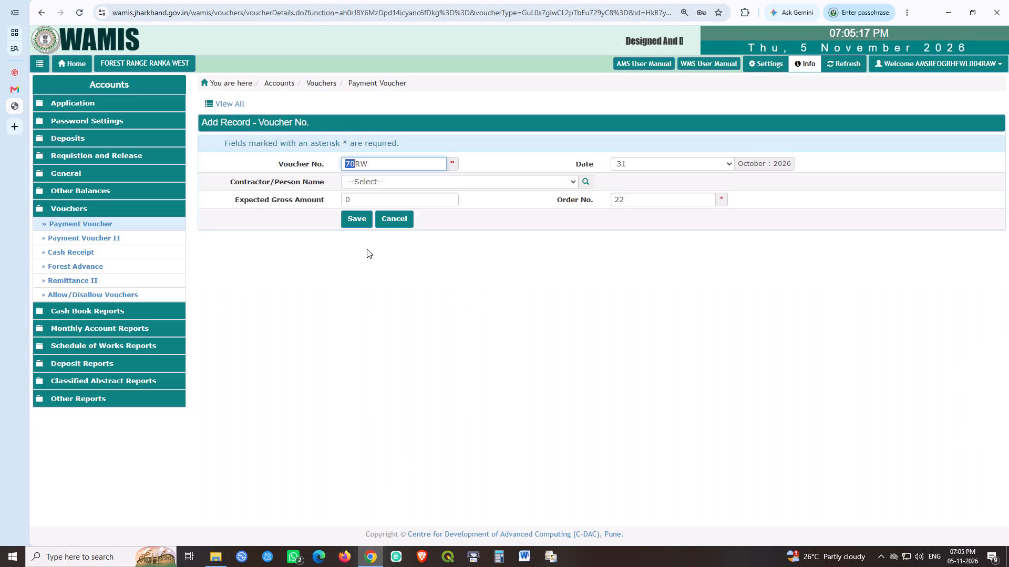
{"action": "type", "text": "51"}
{"action": "key", "text": "Tab"}
{"action": "key", "text": "Tab"}
{"action": "key", "text": "Tab"}
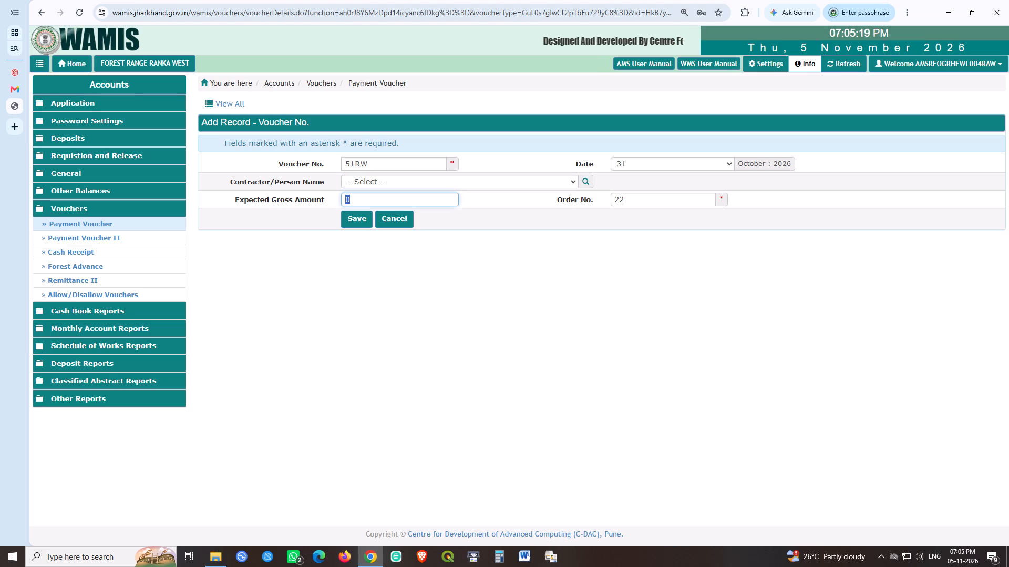
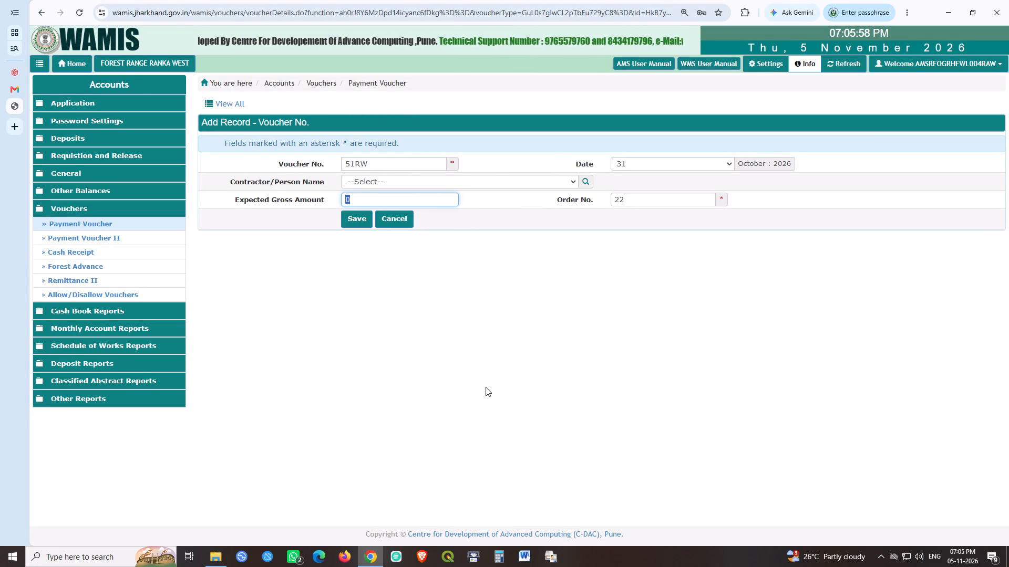
Set the expected gross amount of voucher 51RW to 12000 and save the voucher.
{"action": "type", "text": "12000"}
{"action": "key", "text": "Tab"}
{"action": "key", "text": "Tab"}
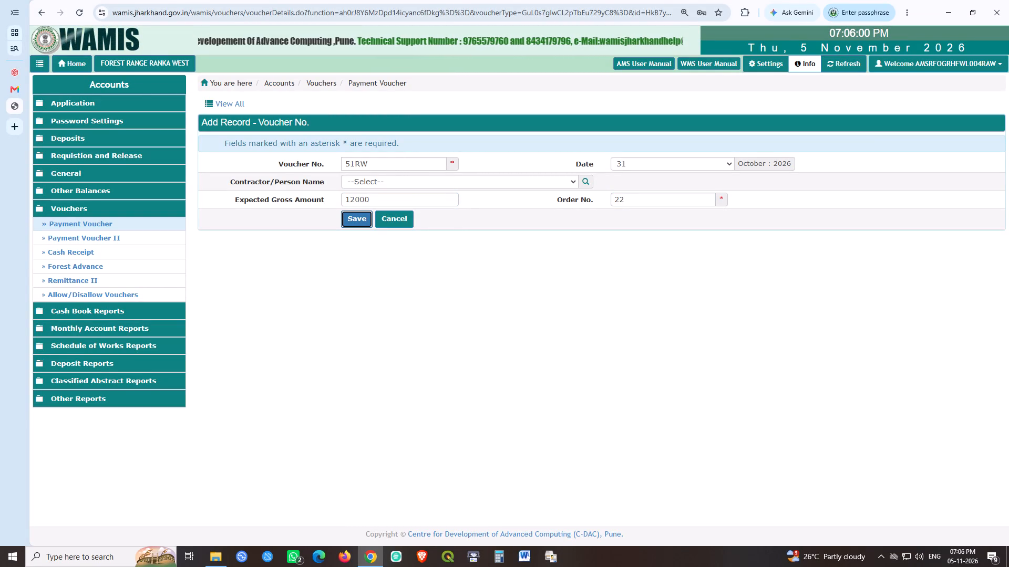
{"action": "key", "text": "space"}
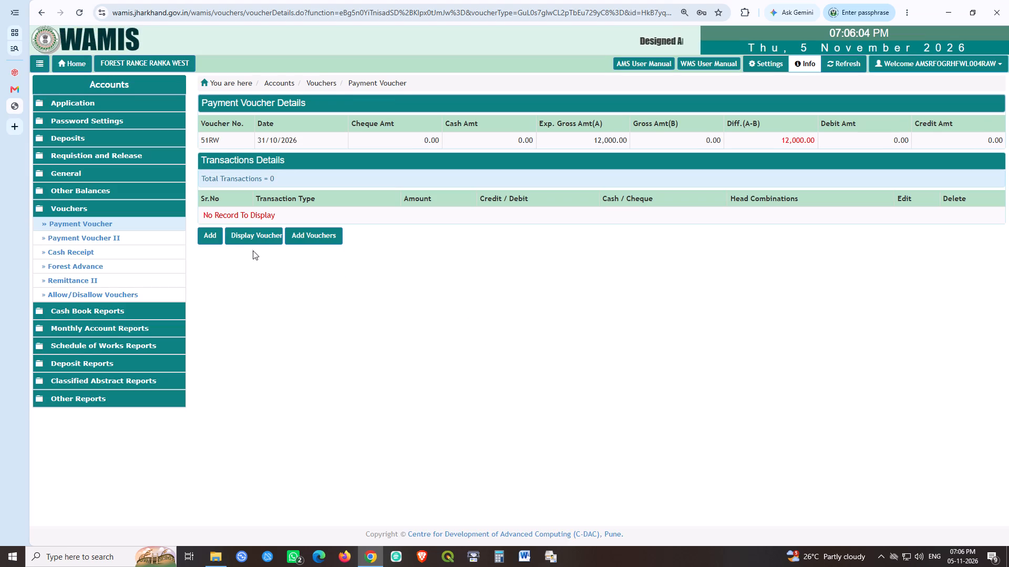
{"action": "left_click", "coordinate": [212, 237]}
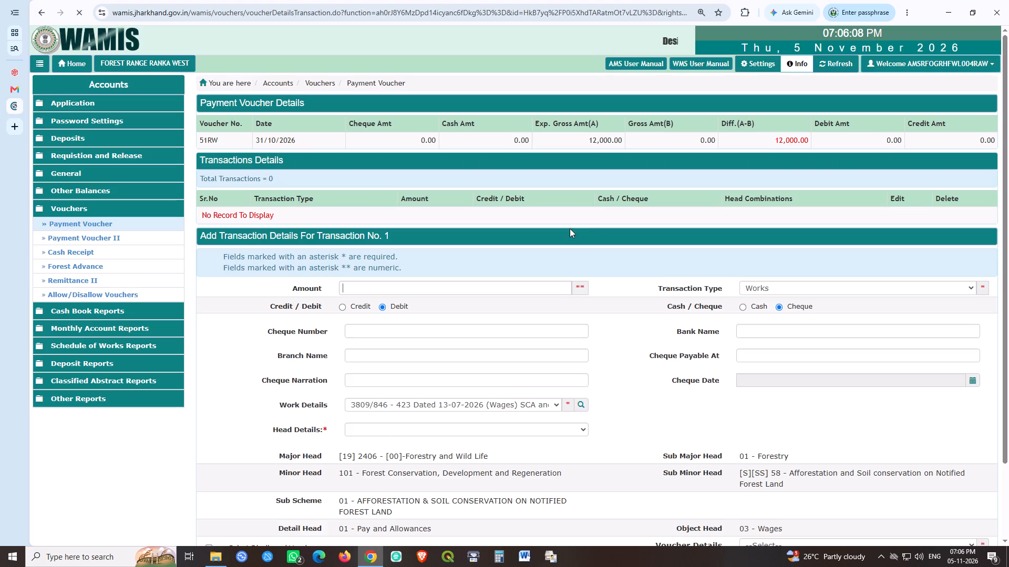
{"action": "type", "text": "12000"}
{"action": "key", "text": "Tab"}
{"action": "key", "text": "Tab"}
{"action": "key", "text": "Tab"}
{"action": "key", "text": "Left"}
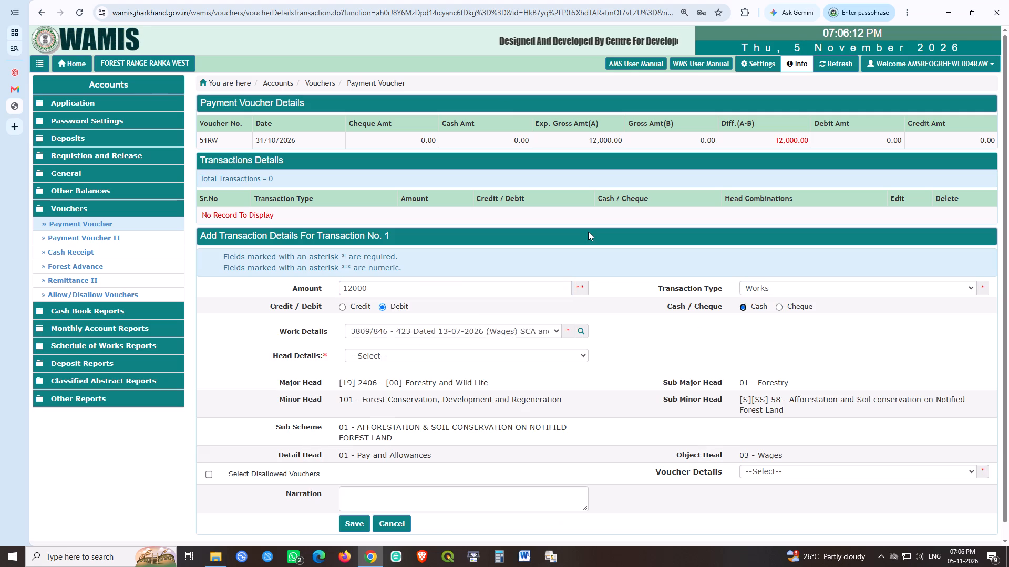
{"action": "left_click", "coordinate": [514, 325]}
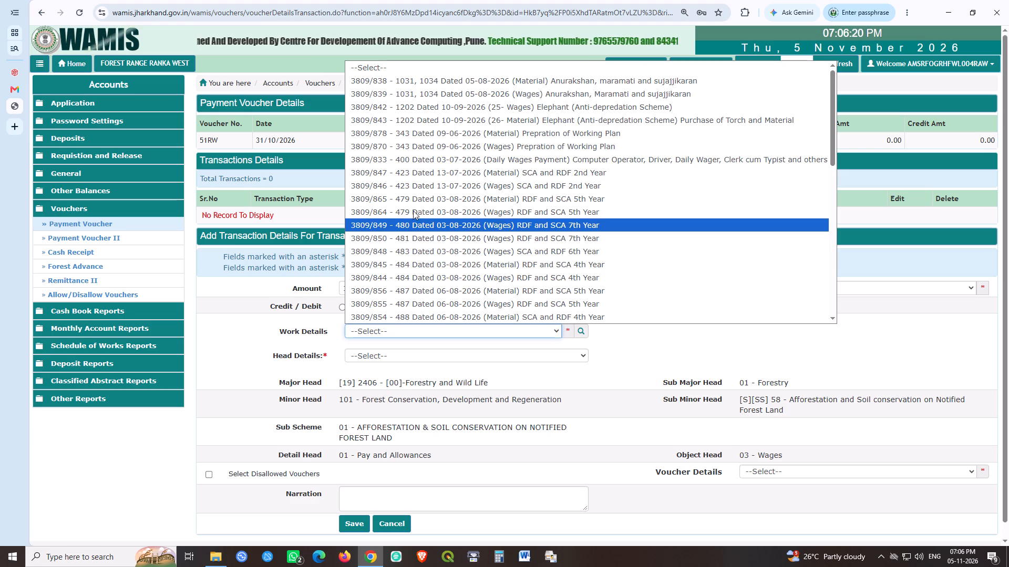
{"action": "left_click", "coordinate": [430, 172]}
{"action": "left_click", "coordinate": [468, 359]}
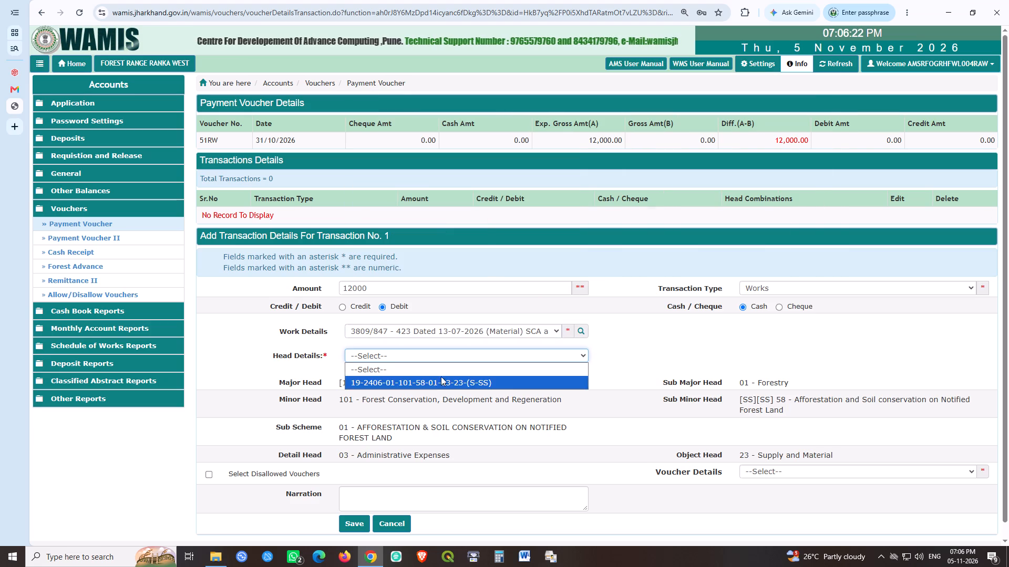
{"action": "left_click", "coordinate": [431, 382]}
{"action": "left_click", "coordinate": [349, 521]}
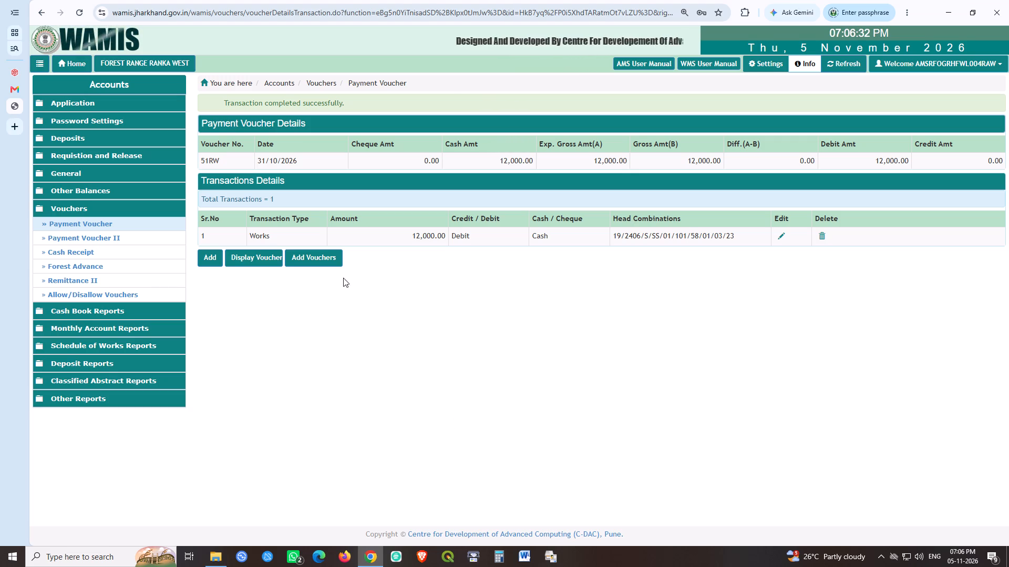
Create payment voucher 53RW dated 31 October 2026 with an expected gross amount of 24990.
{"action": "left_click", "coordinate": [311, 253]}
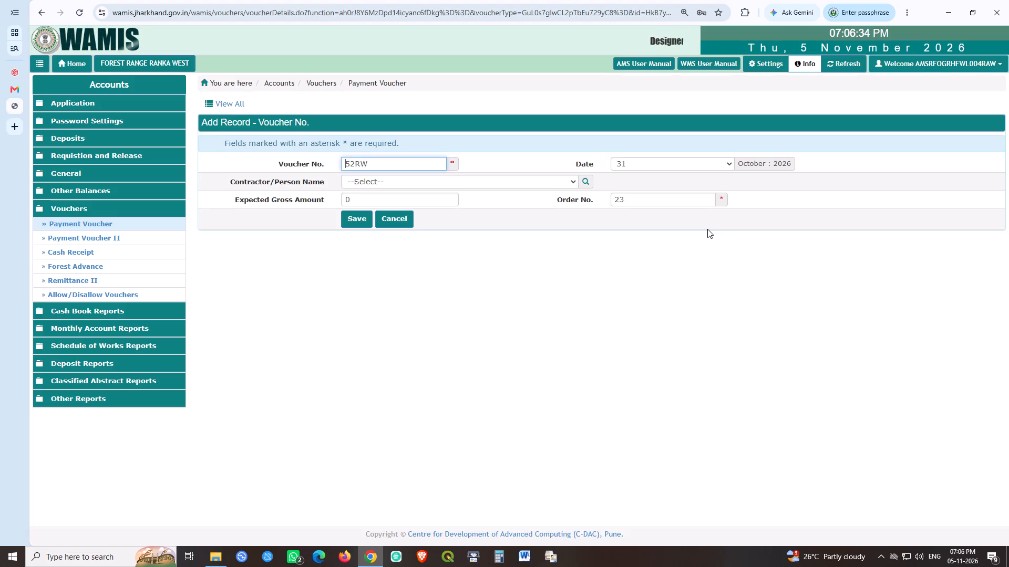
{"action": "key", "text": "Right"}
{"action": "key", "text": "shift+Right"}
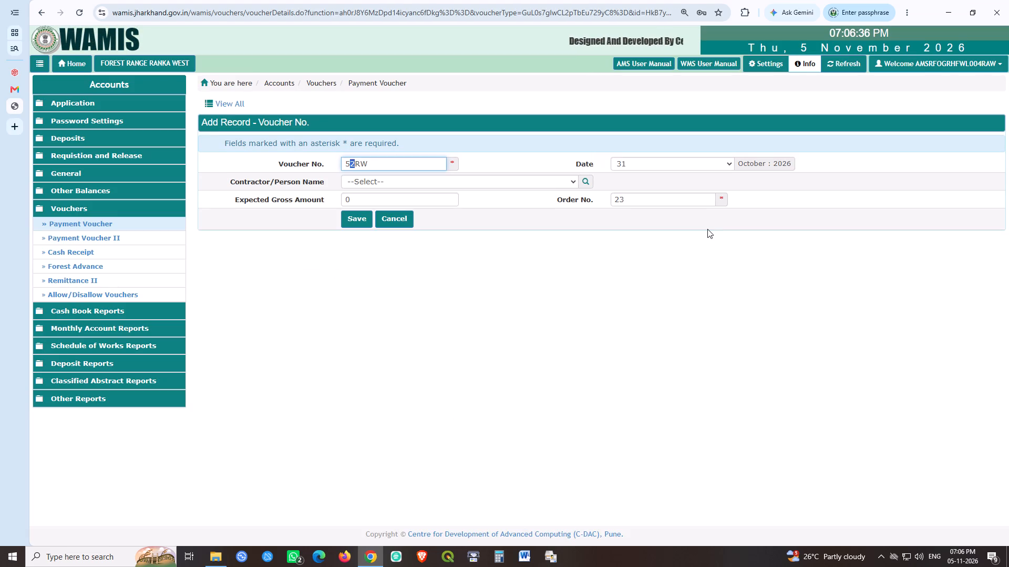
{"action": "key", "text": "3"}
{"action": "key", "text": "Tab"}
{"action": "key", "text": "Tab"}
{"action": "key", "text": "Tab"}
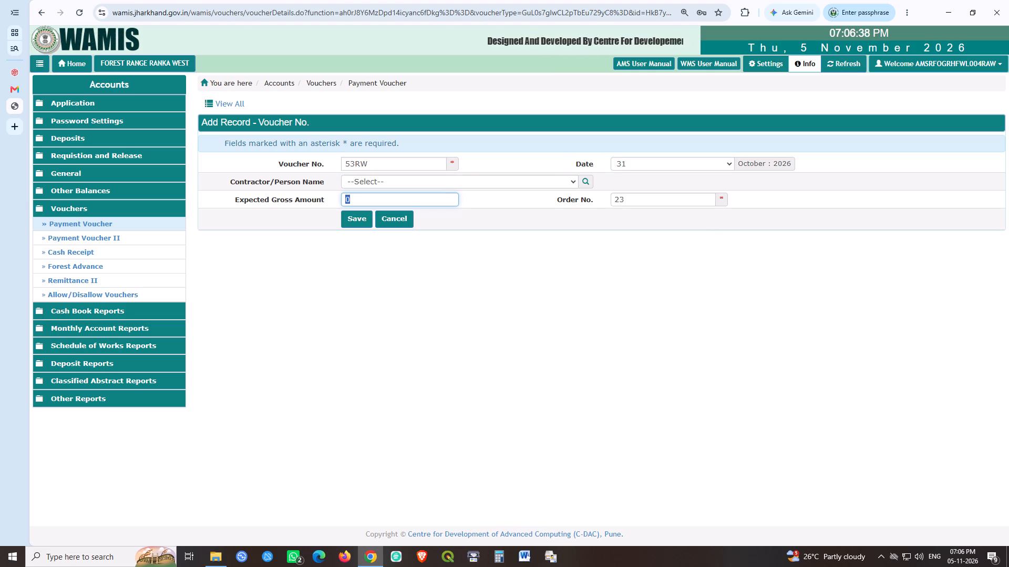
{"action": "type", "text": "24990"}
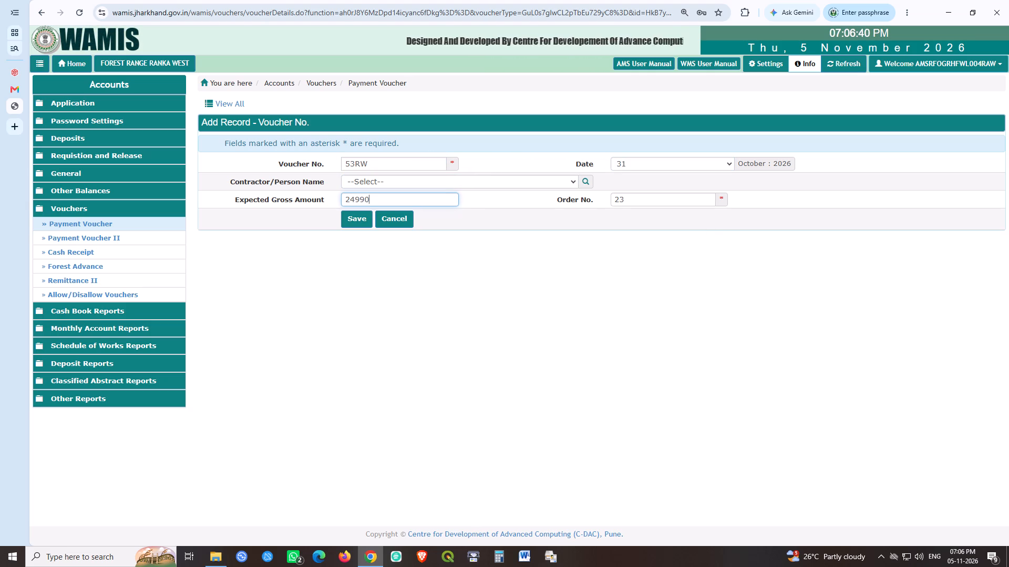
{"action": "key", "text": "Tab"}
{"action": "key", "text": "Tab"}
{"action": "key", "text": "space"}
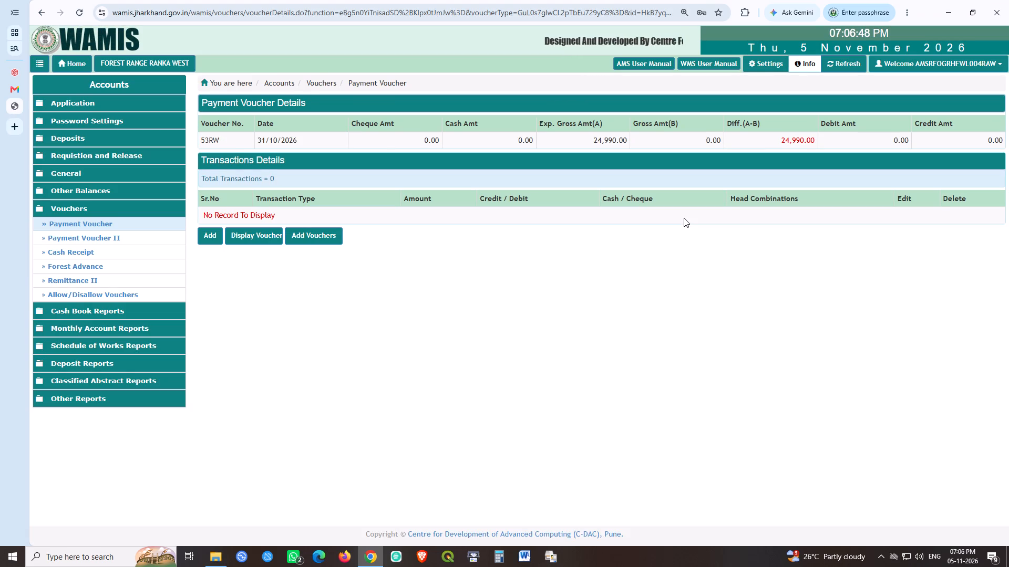
{"action": "left_click", "coordinate": [208, 233]}
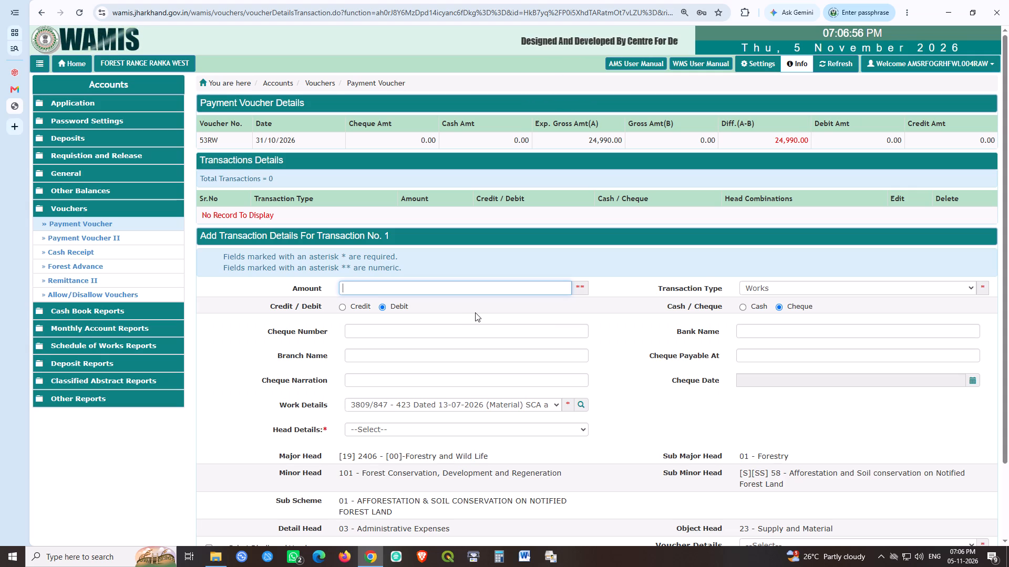
{"action": "type", "text": "24990"}
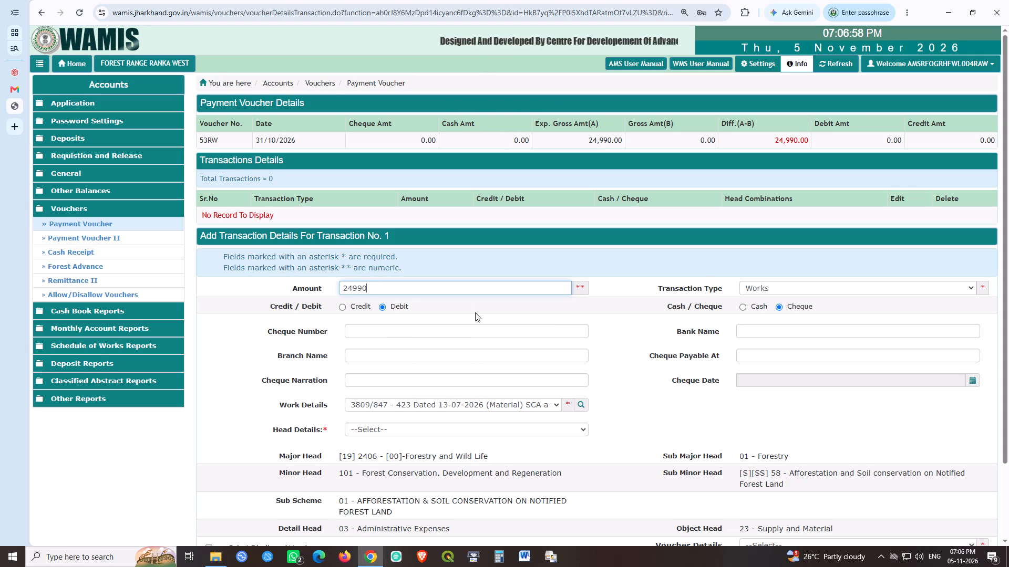
{"action": "key", "text": "Tab"}
{"action": "key", "text": "Tab"}
{"action": "key", "text": "Tab"}
{"action": "key", "text": "Left"}
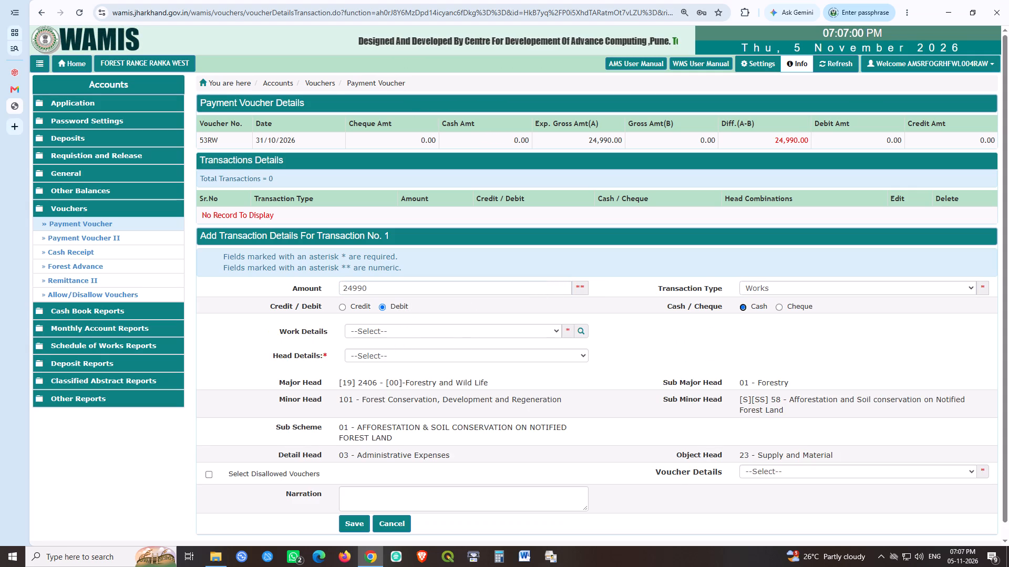
{"action": "left_click", "coordinate": [433, 330]}
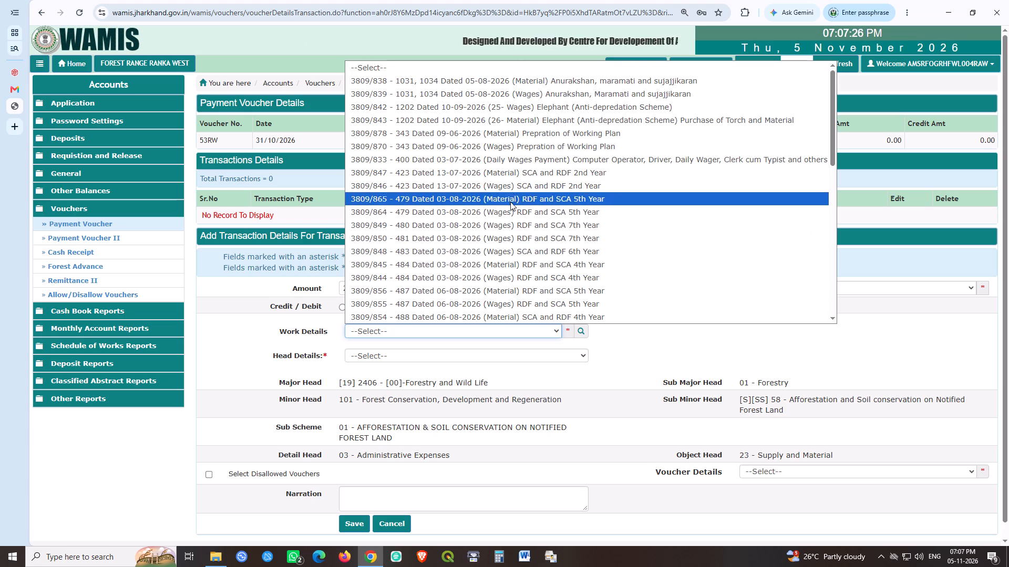
{"action": "left_click", "coordinate": [469, 169]}
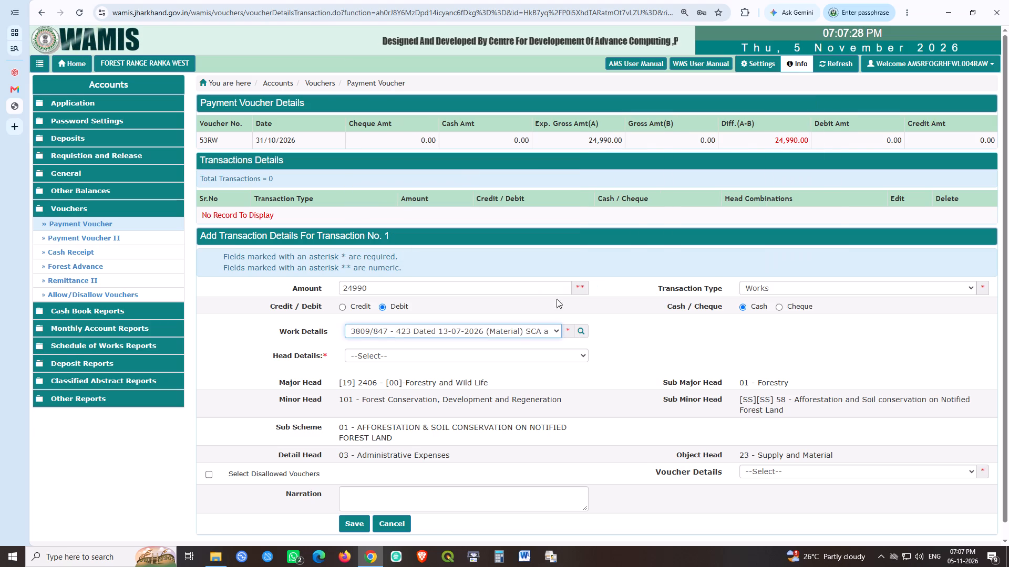
{"action": "left_click", "coordinate": [604, 358]}
{"action": "left_click", "coordinate": [414, 360]}
{"action": "left_click", "coordinate": [406, 377]}
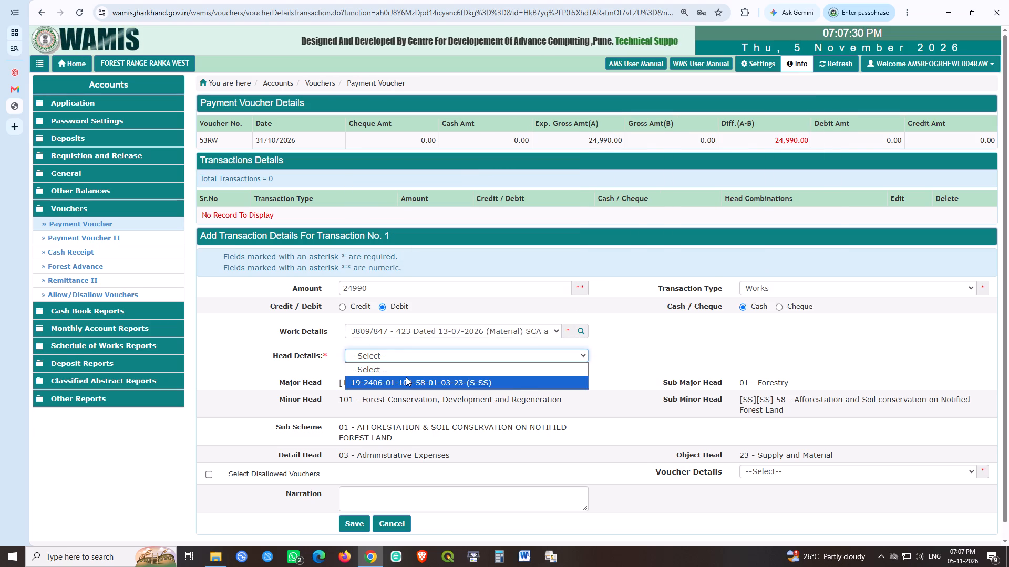
{"action": "left_click", "coordinate": [355, 519]}
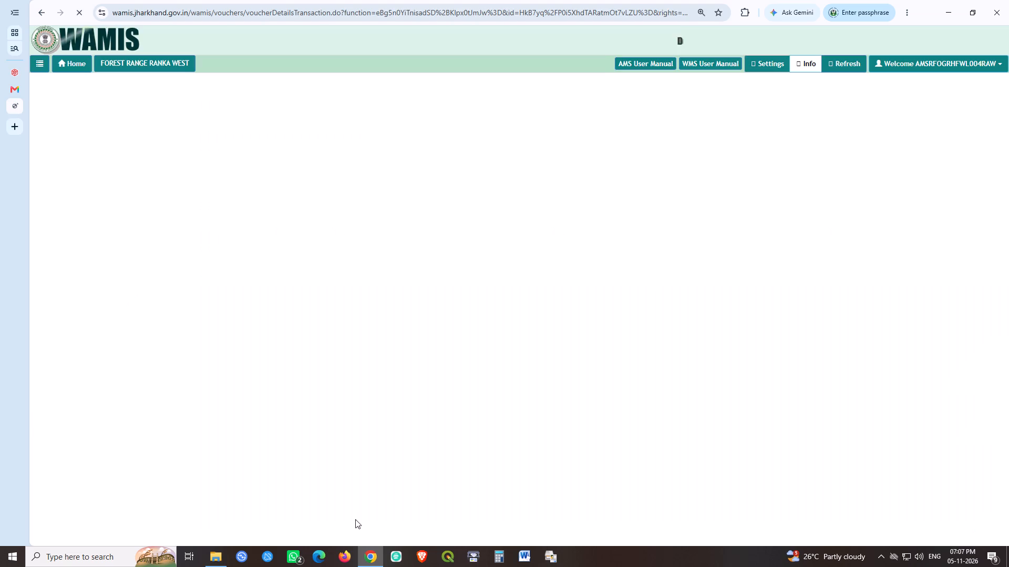
Create payment voucher 54RW dated 31 October 2026 with an expected gross amount of 45900.
{"action": "left_click", "coordinate": [334, 255]}
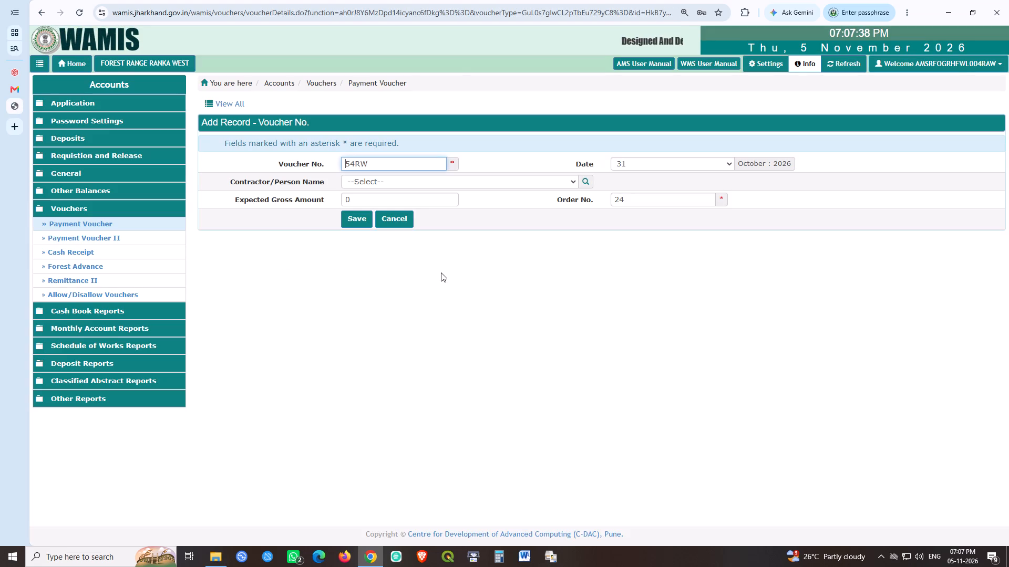
{"action": "key", "text": "Tab"}
{"action": "key", "text": "Tab"}
{"action": "key", "text": "Tab"}
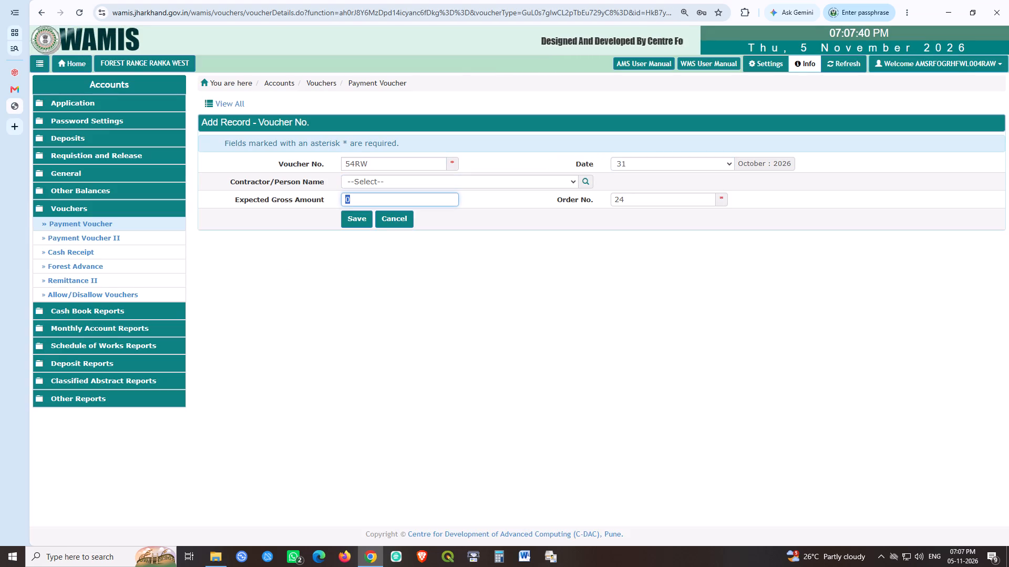
{"action": "type", "text": "45900"}
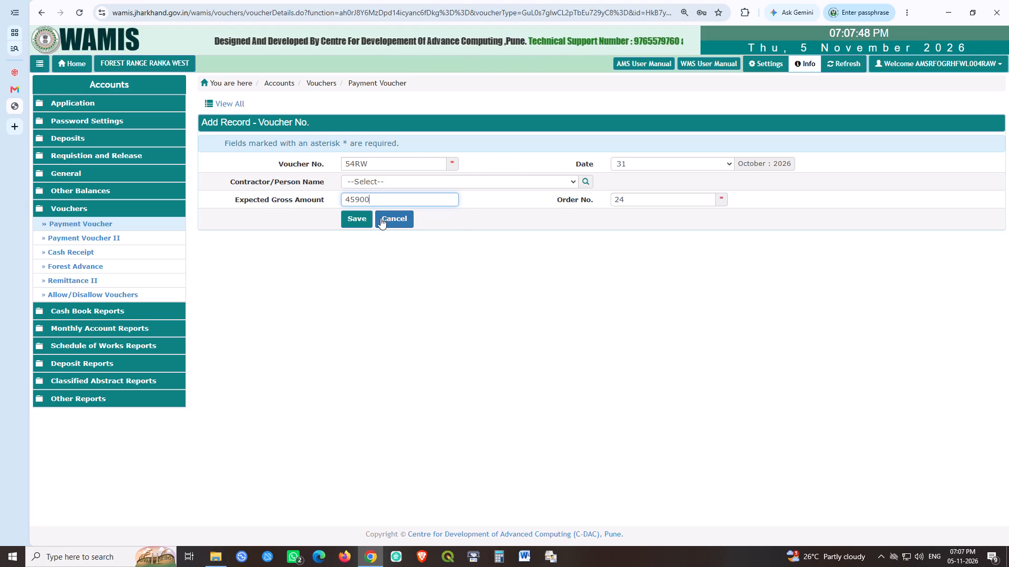
{"action": "left_click", "coordinate": [344, 216]}
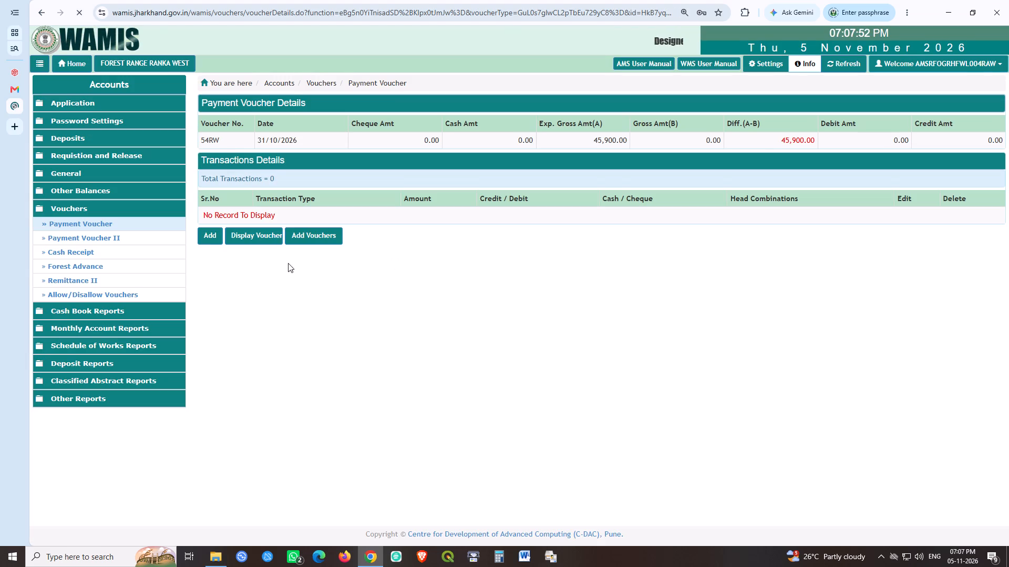
{"action": "left_click", "coordinate": [202, 230]}
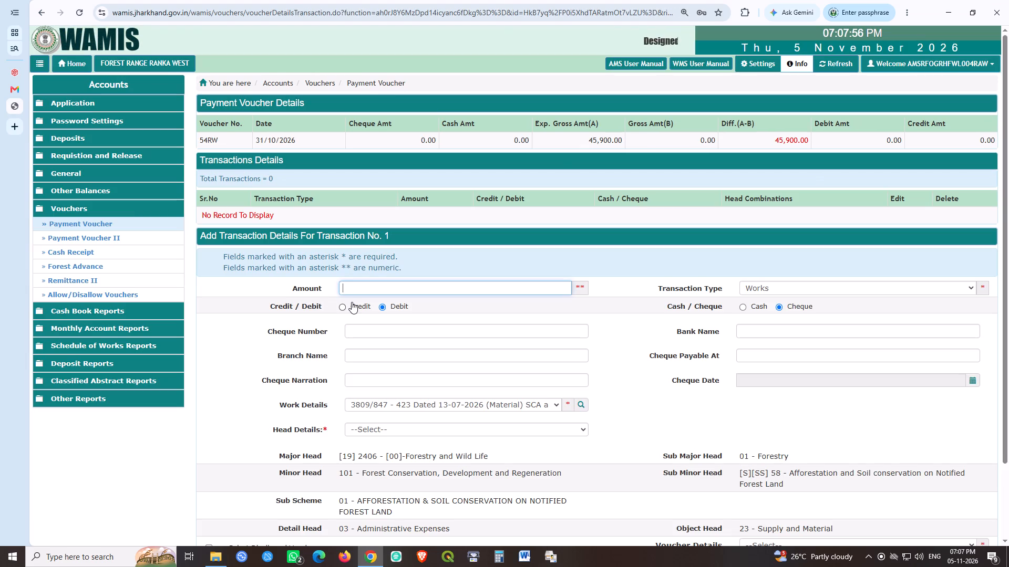
{"action": "type", "text": "45900"}
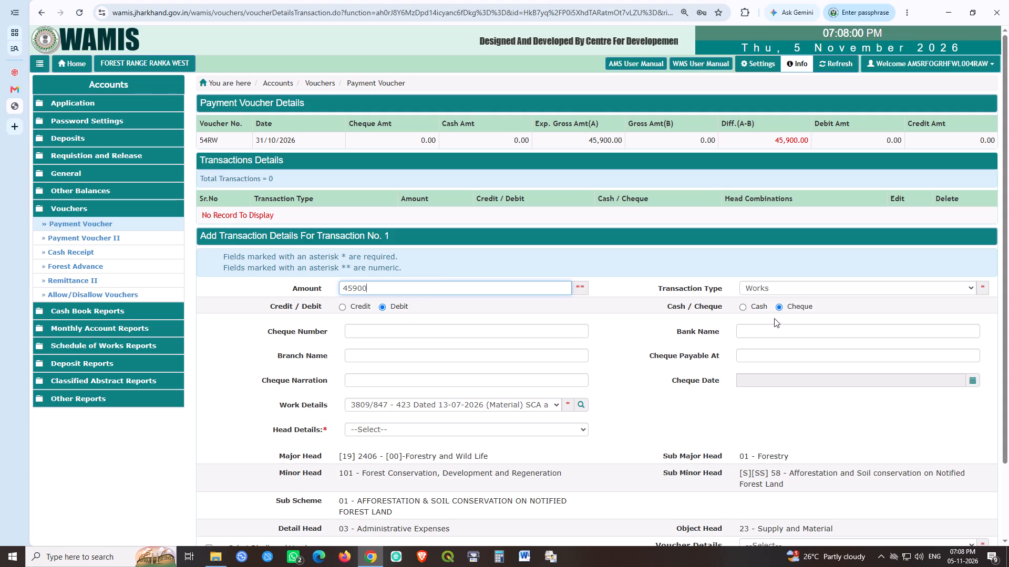
{"action": "left_click", "coordinate": [760, 309]}
{"action": "left_click", "coordinate": [490, 328]}
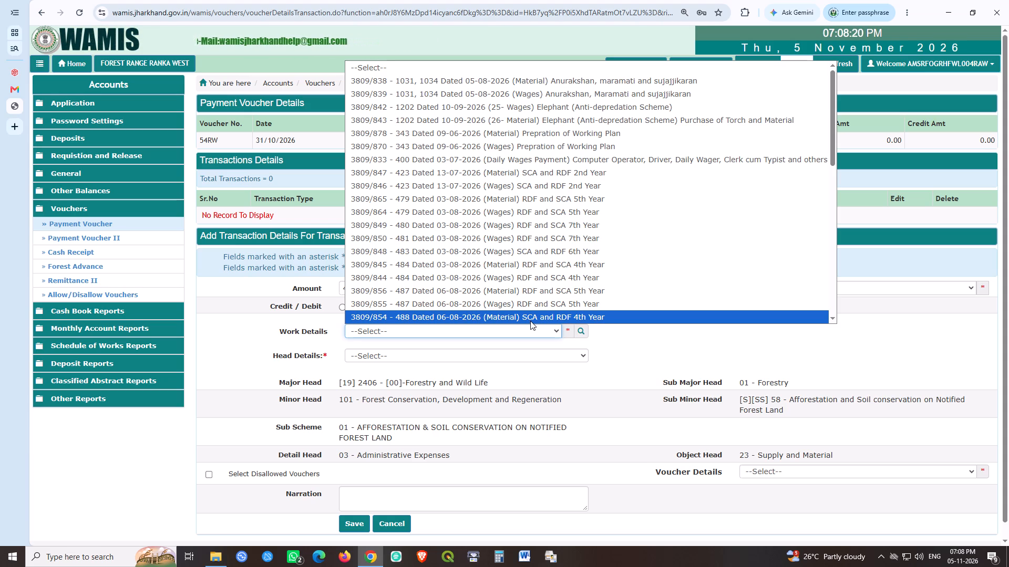
{"action": "left_click", "coordinate": [438, 174]}
{"action": "left_click", "coordinate": [510, 349]}
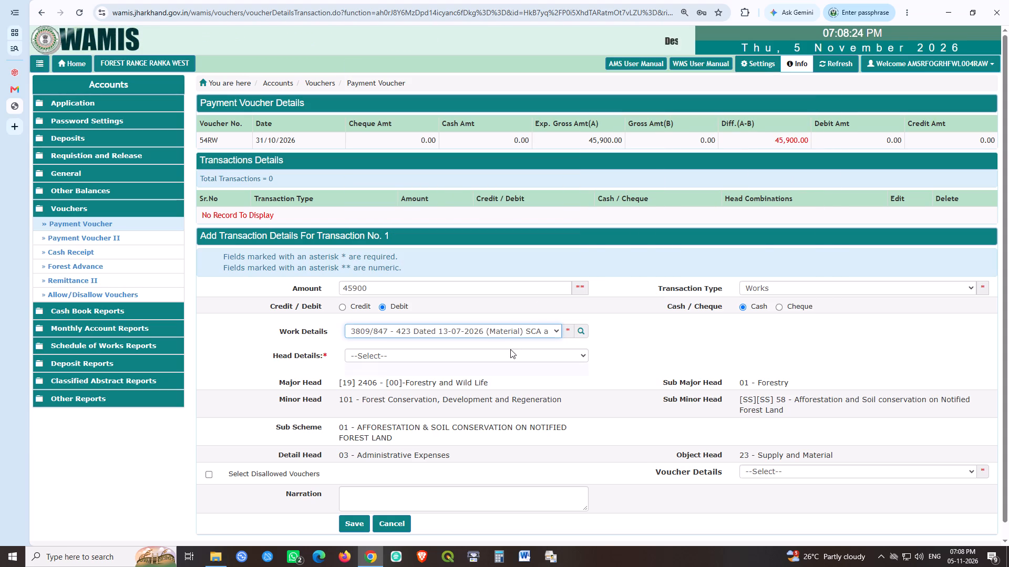
{"action": "left_click", "coordinate": [465, 379]}
{"action": "left_click", "coordinate": [609, 373]}
{"action": "scroll", "coordinate": [606, 373], "scroll_direction": "down", "scroll_amount": 4}
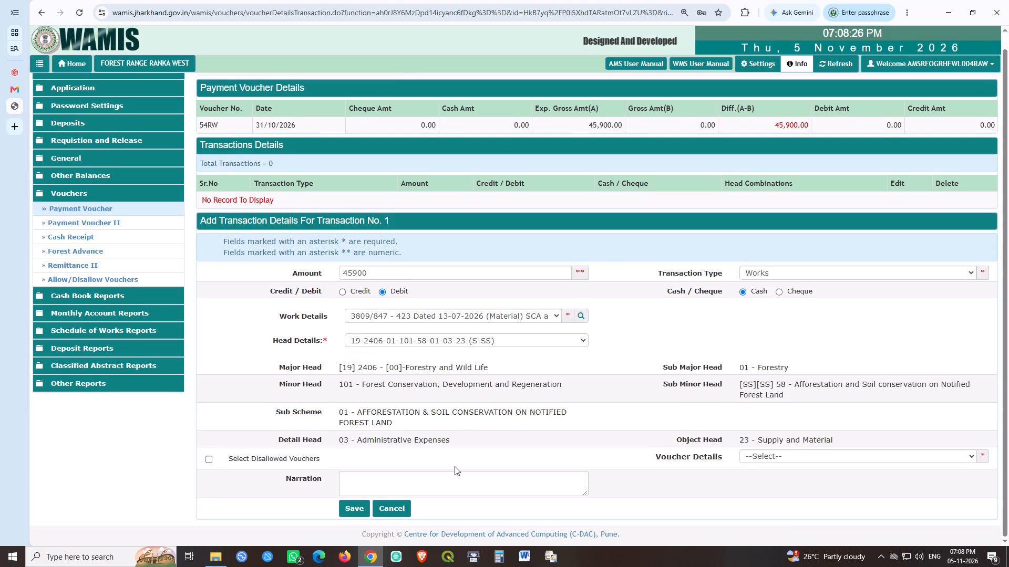
{"action": "left_click", "coordinate": [346, 507]}
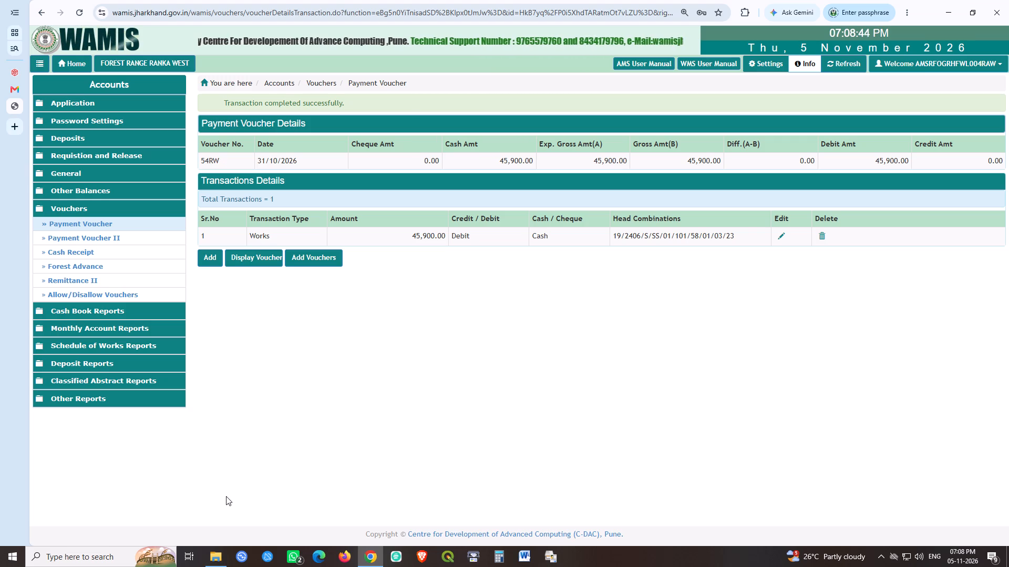
Create payment voucher 28RW dated 31 October 2026 with an expected gross amount of 142350.
{"action": "left_click", "coordinate": [332, 258]}
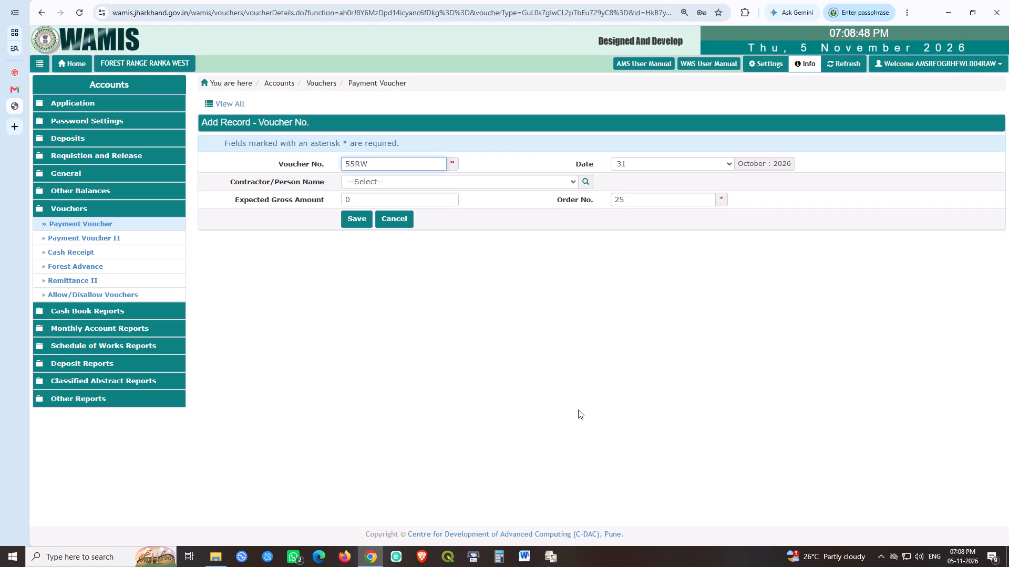
{"action": "key", "text": "shift+Right"}
{"action": "key", "text": "shift+Right"}
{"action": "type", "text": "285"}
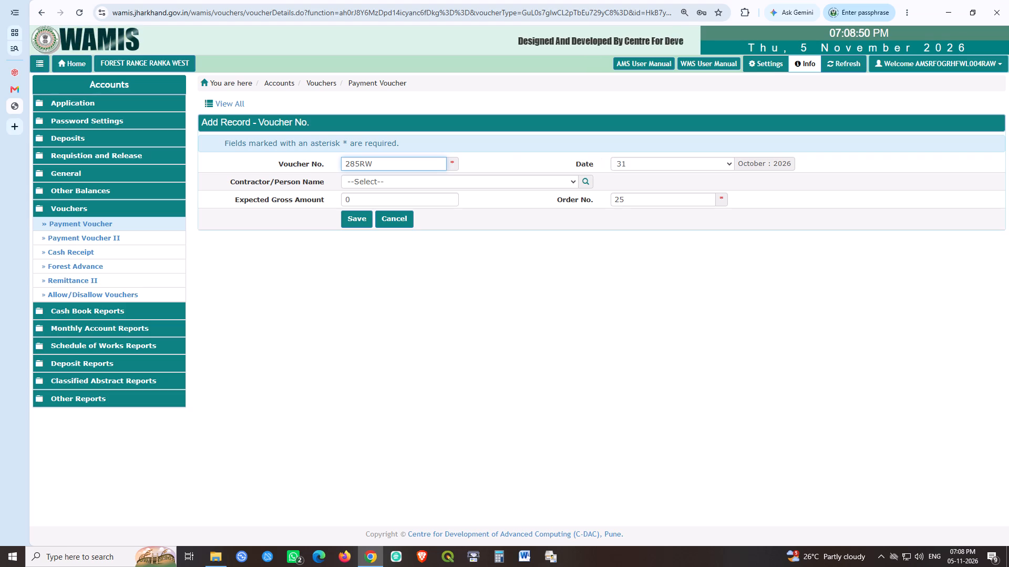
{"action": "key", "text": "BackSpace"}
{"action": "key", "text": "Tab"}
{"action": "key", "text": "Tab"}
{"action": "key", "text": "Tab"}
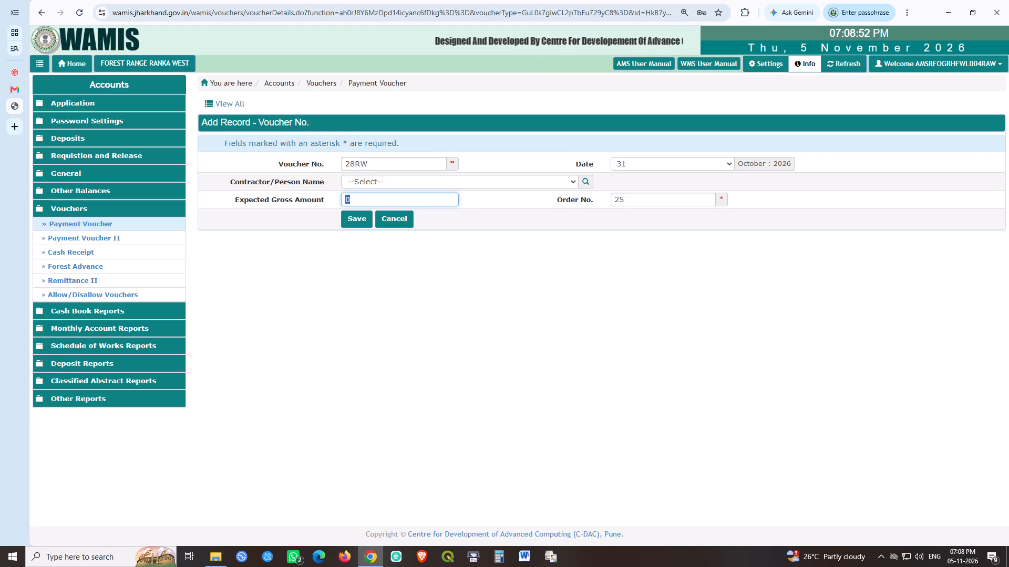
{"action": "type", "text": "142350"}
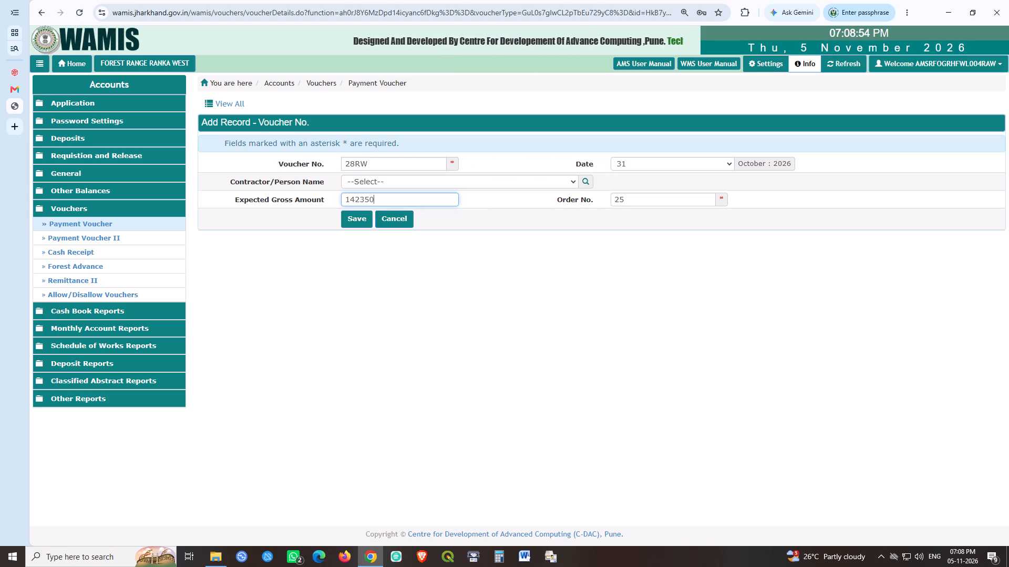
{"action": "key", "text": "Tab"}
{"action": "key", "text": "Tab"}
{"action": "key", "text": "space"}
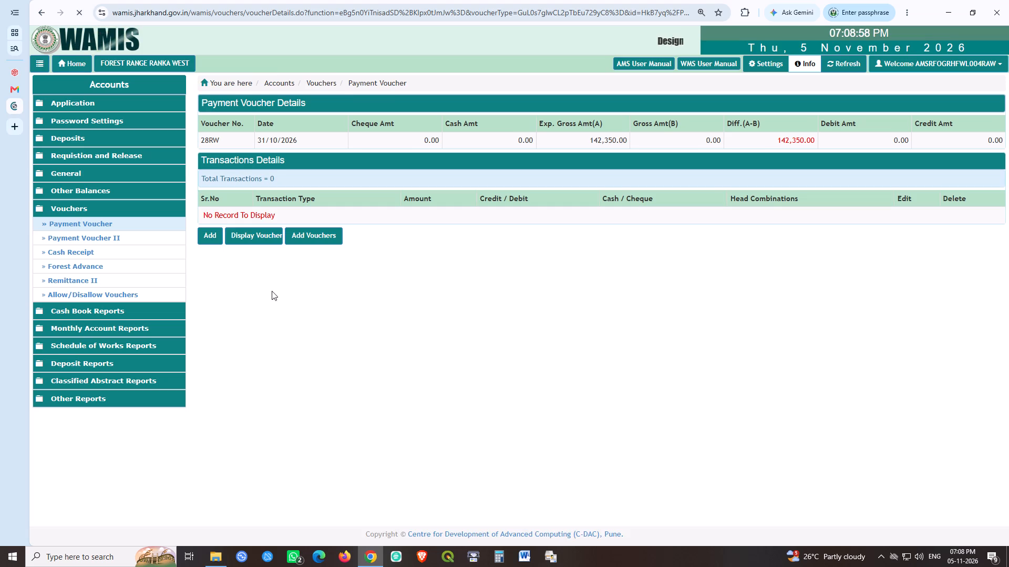
{"action": "left_click", "coordinate": [211, 234]}
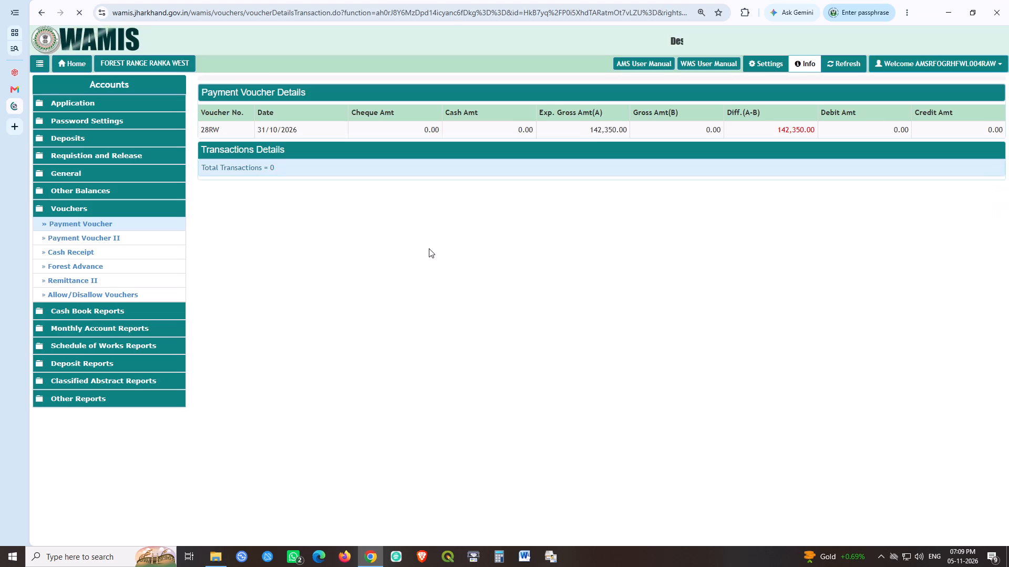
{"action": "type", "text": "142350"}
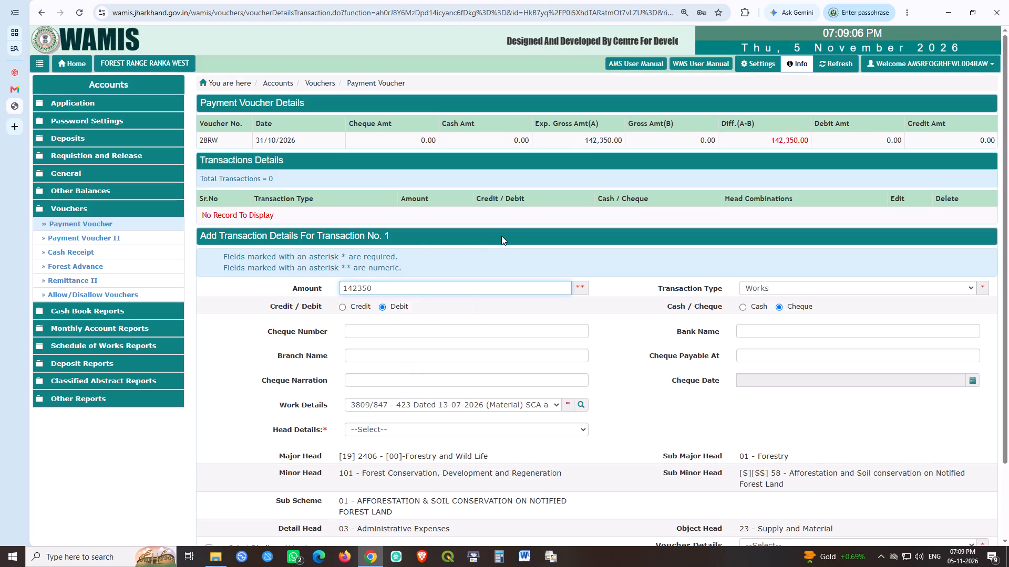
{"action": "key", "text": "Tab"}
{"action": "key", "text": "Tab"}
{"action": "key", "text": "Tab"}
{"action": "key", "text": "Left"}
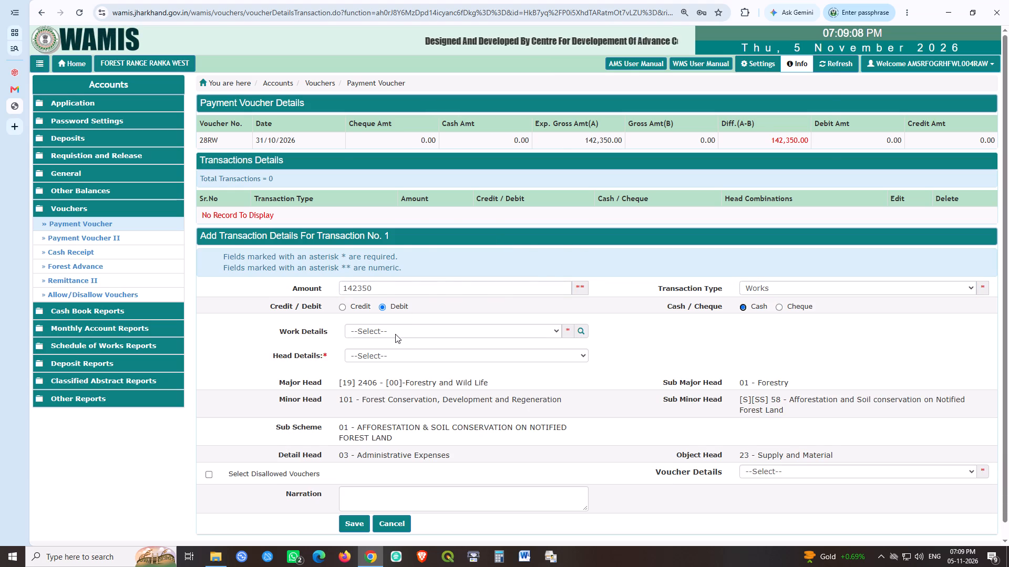
{"action": "left_click", "coordinate": [395, 334]}
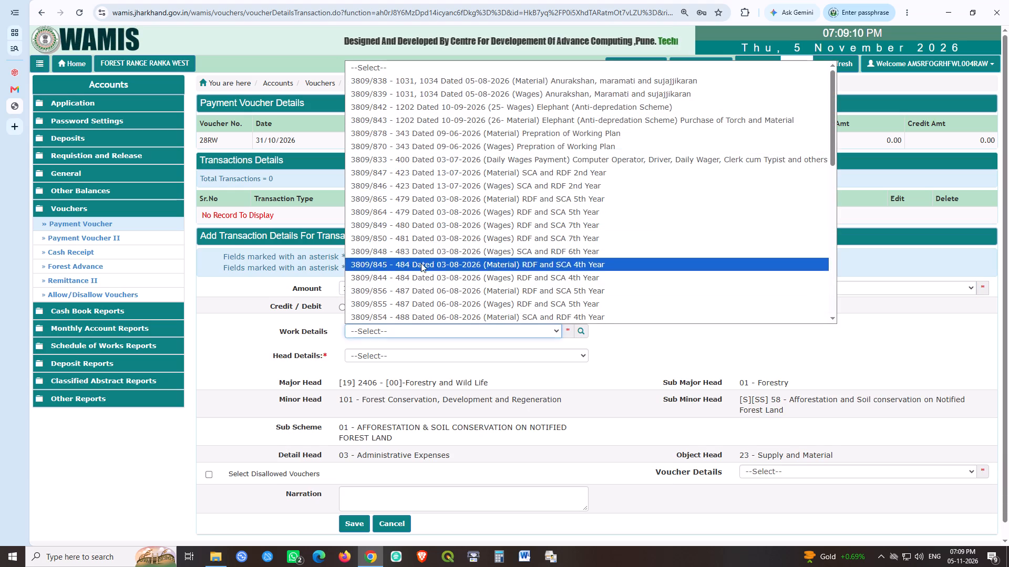
{"action": "left_click", "coordinate": [416, 280]}
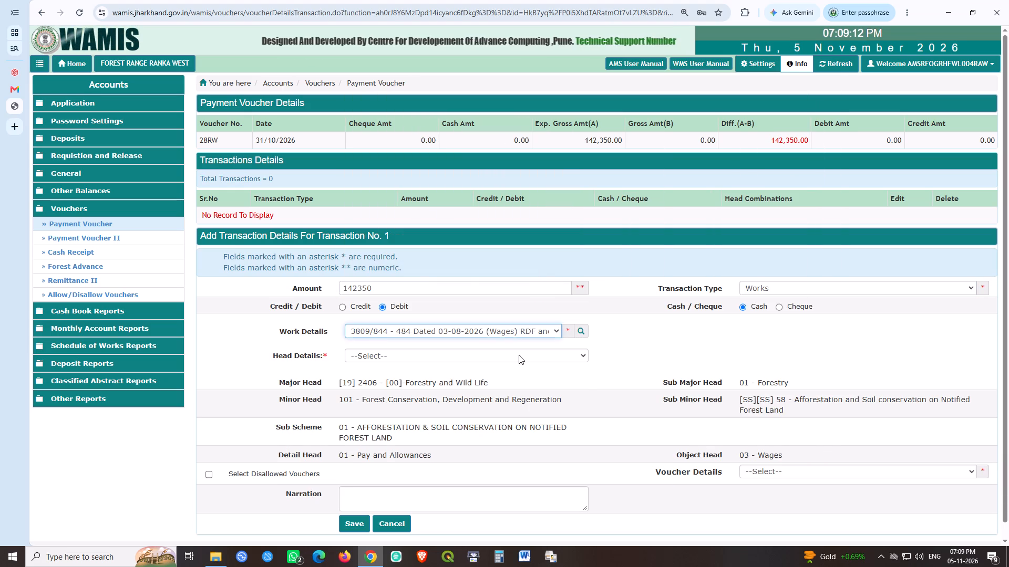
{"action": "left_click", "coordinate": [500, 357]}
{"action": "left_click", "coordinate": [458, 384]}
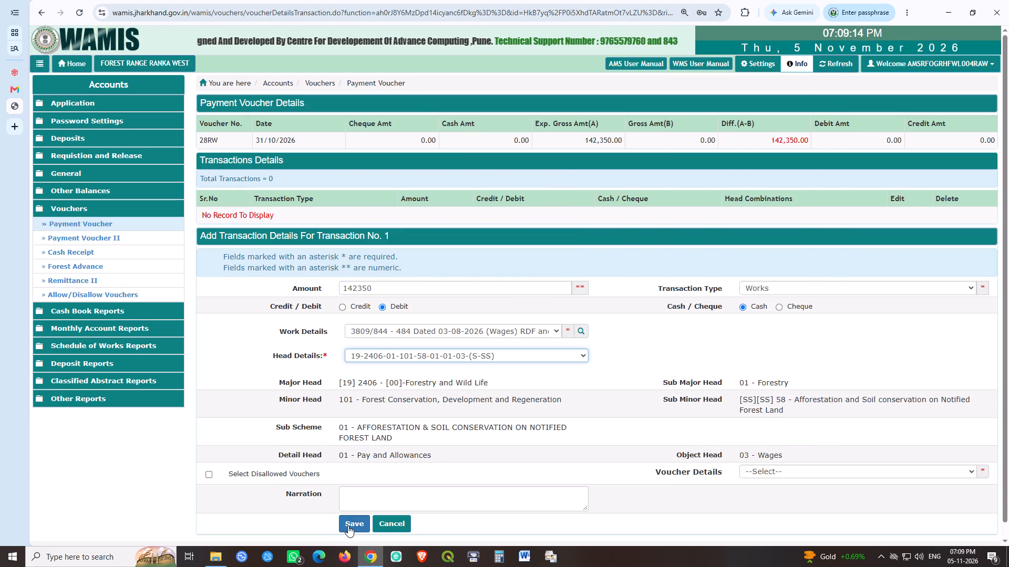
{"action": "left_click", "coordinate": [348, 526]}
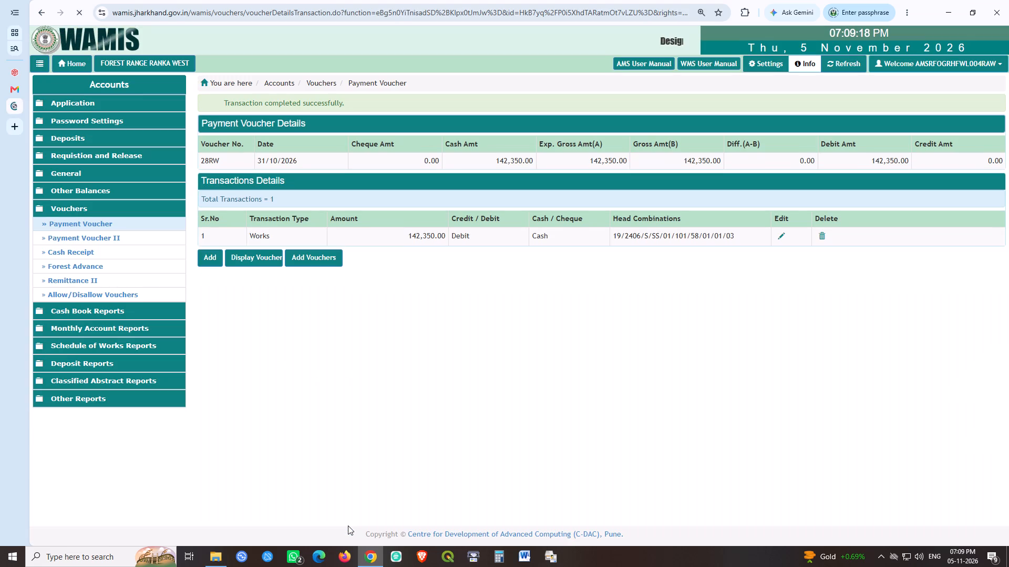
Create payment voucher 13RW dated 31 October 2026 with an expected gross amount of 81900.
{"action": "left_click", "coordinate": [327, 260]}
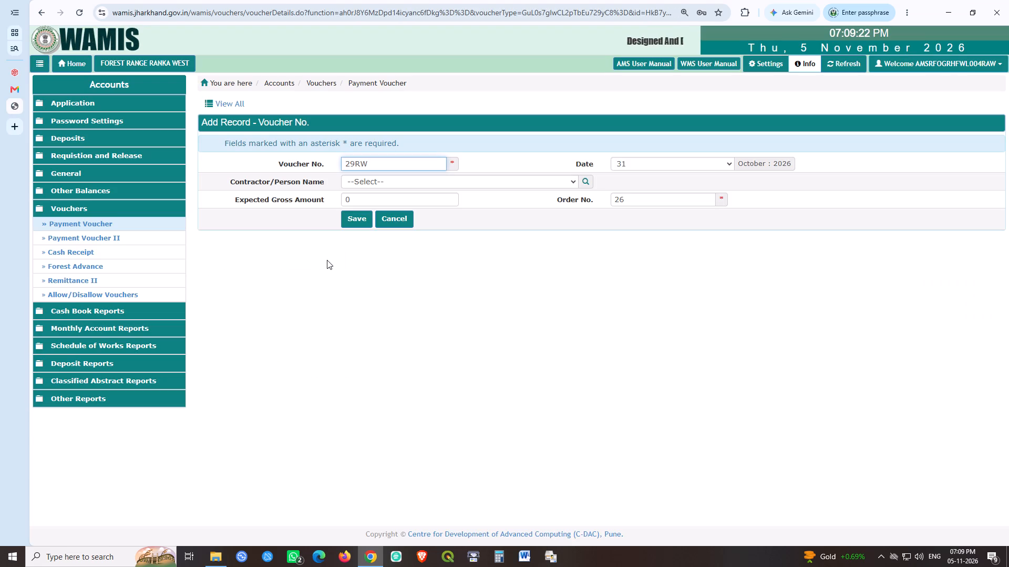
{"action": "key", "text": "shift+Right"}
{"action": "key", "text": "shift+Right"}
{"action": "type", "text": "13"}
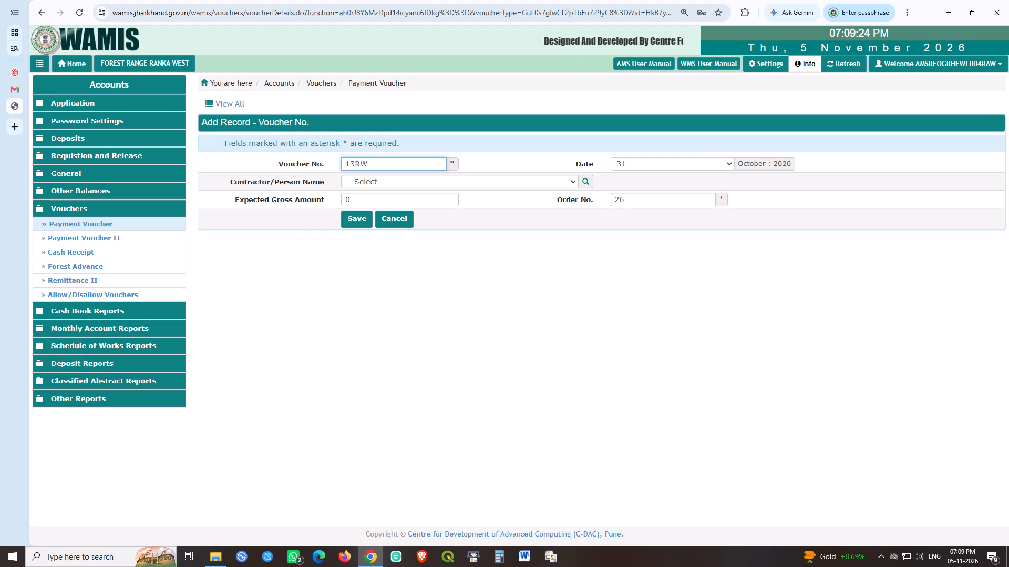
{"action": "key", "text": "Tab"}
{"action": "key", "text": "Tab"}
{"action": "key", "text": "Tab"}
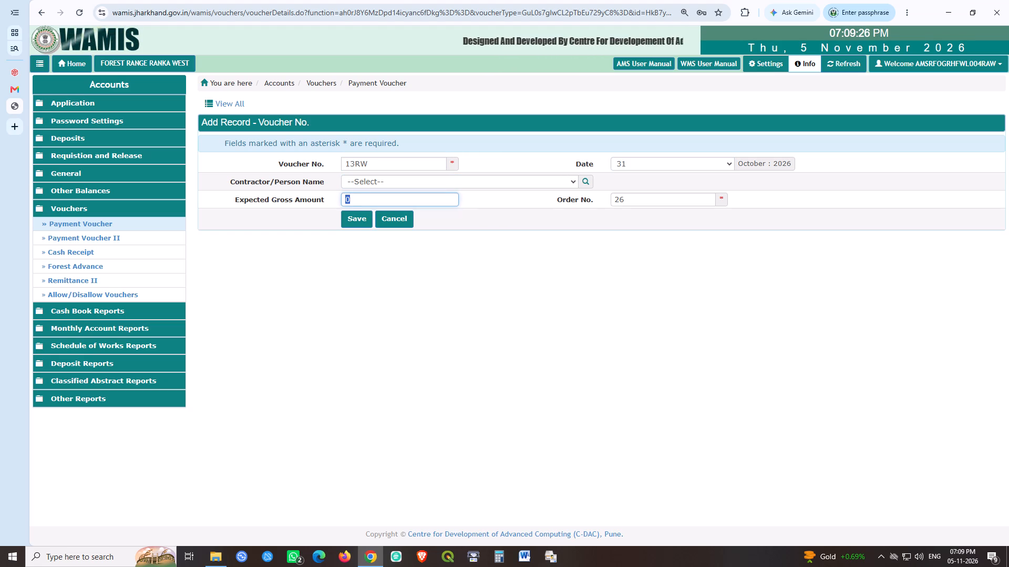
{"action": "type", "text": "81900"}
{"action": "key", "text": "Tab"}
{"action": "key", "text": "Tab"}
{"action": "key", "text": "space"}
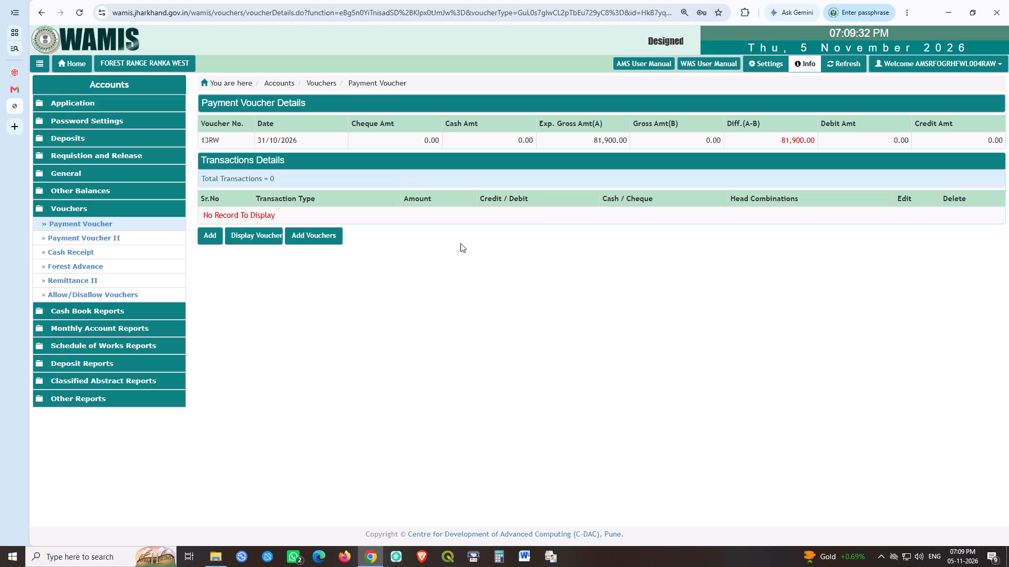
{"action": "left_click", "coordinate": [207, 232]}
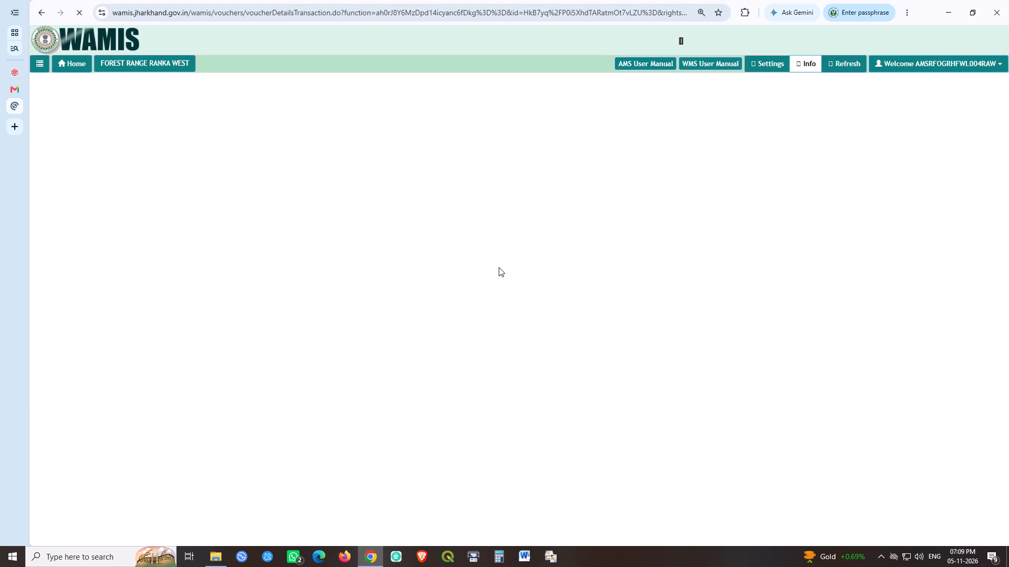
{"action": "type", "text": "81900"}
{"action": "key", "text": "Tab"}
{"action": "key", "text": "Tab"}
{"action": "key", "text": "Tab"}
{"action": "key", "text": "Left"}
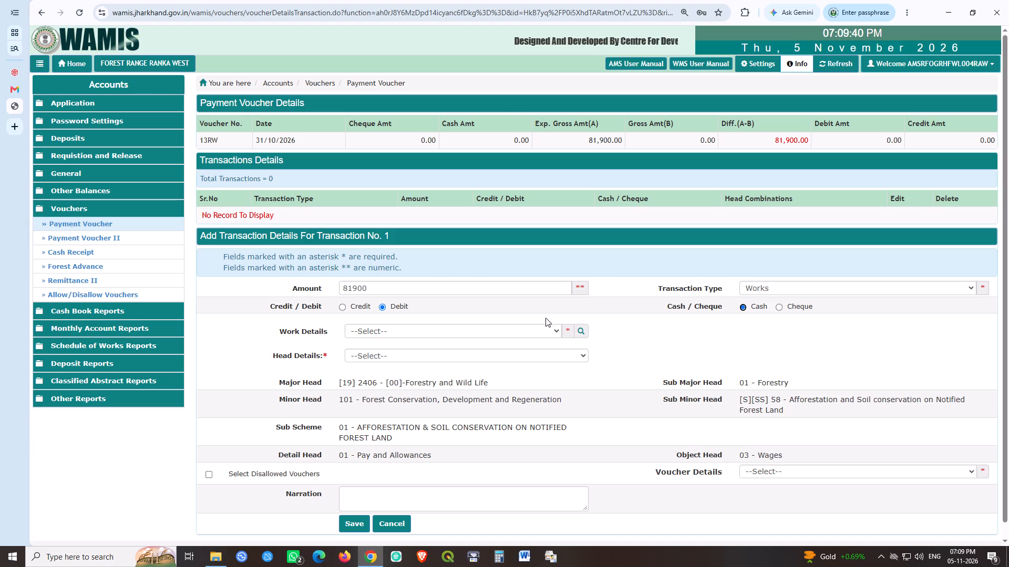
{"action": "left_click", "coordinate": [516, 324]}
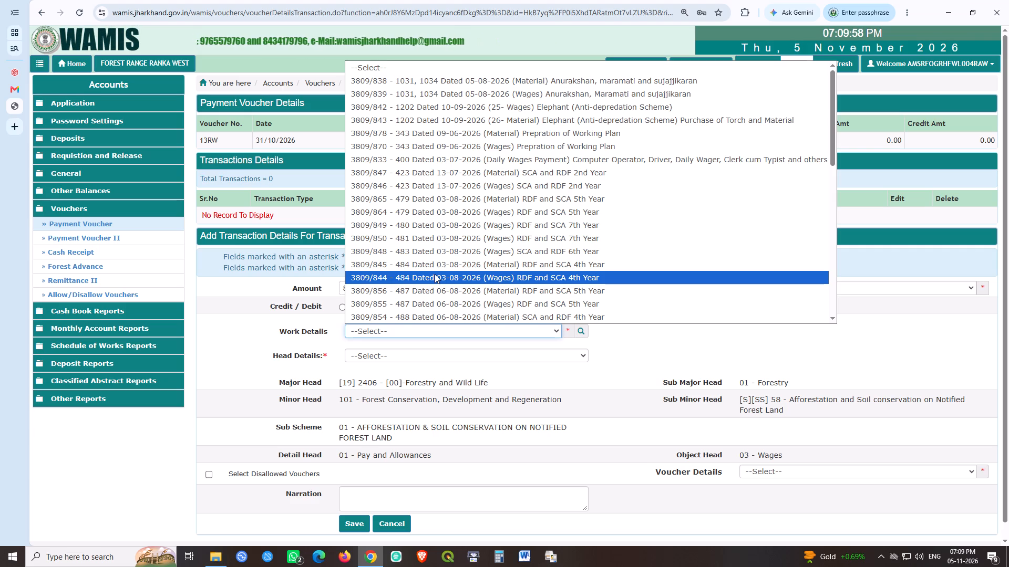
{"action": "left_click", "coordinate": [435, 274]}
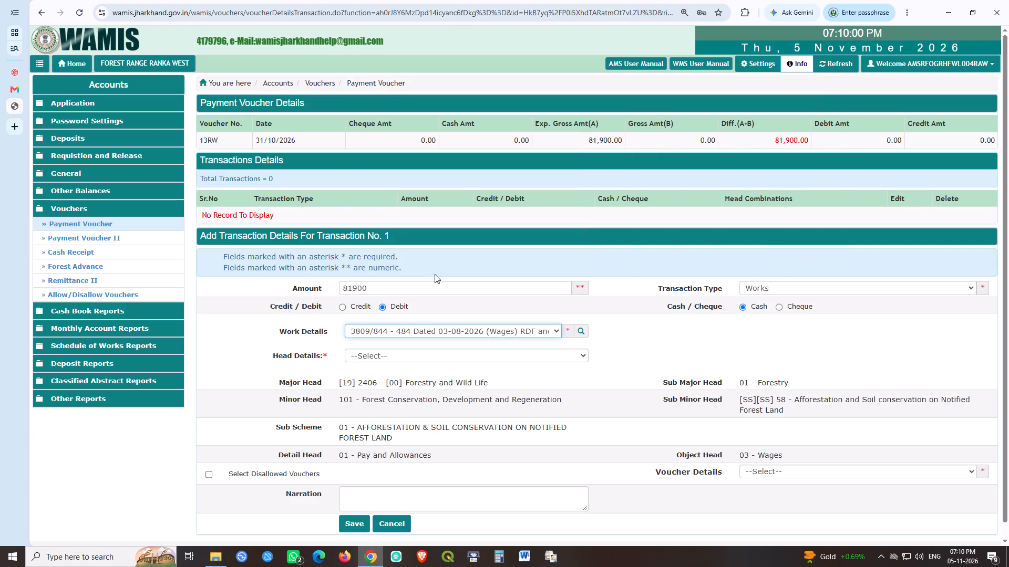
{"action": "left_click", "coordinate": [424, 354]}
{"action": "left_click", "coordinate": [407, 382]}
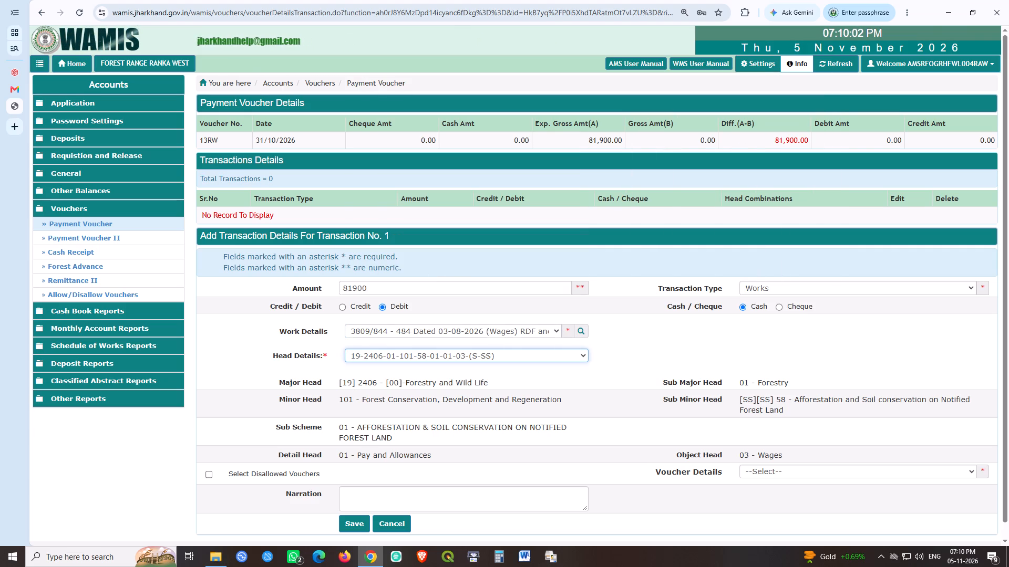
{"action": "left_click", "coordinate": [357, 523]}
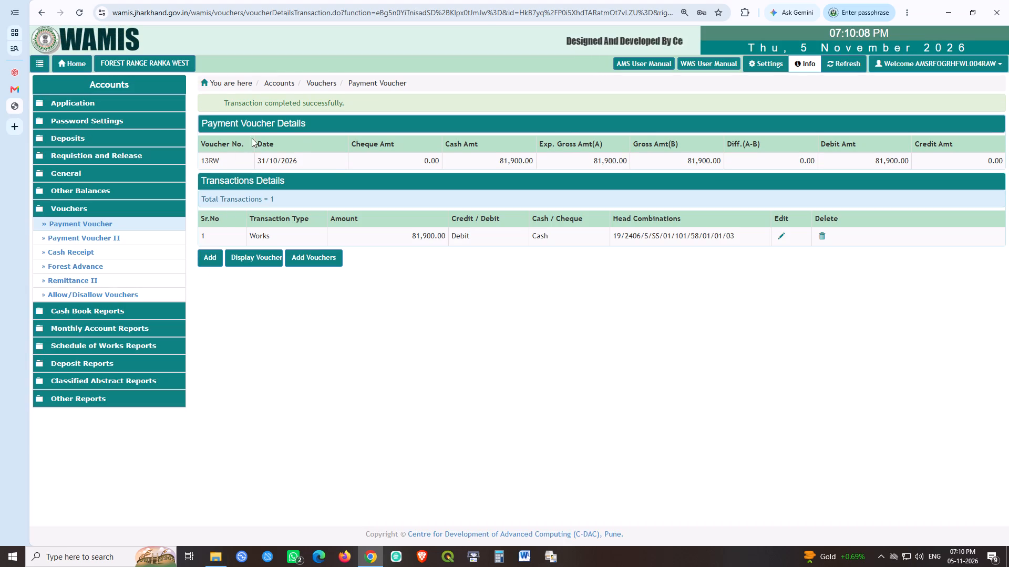
Create payment voucher 49RW(P) dated 31 October 2026 with an expected gross amount of 31650.
{"action": "left_click", "coordinate": [332, 254]}
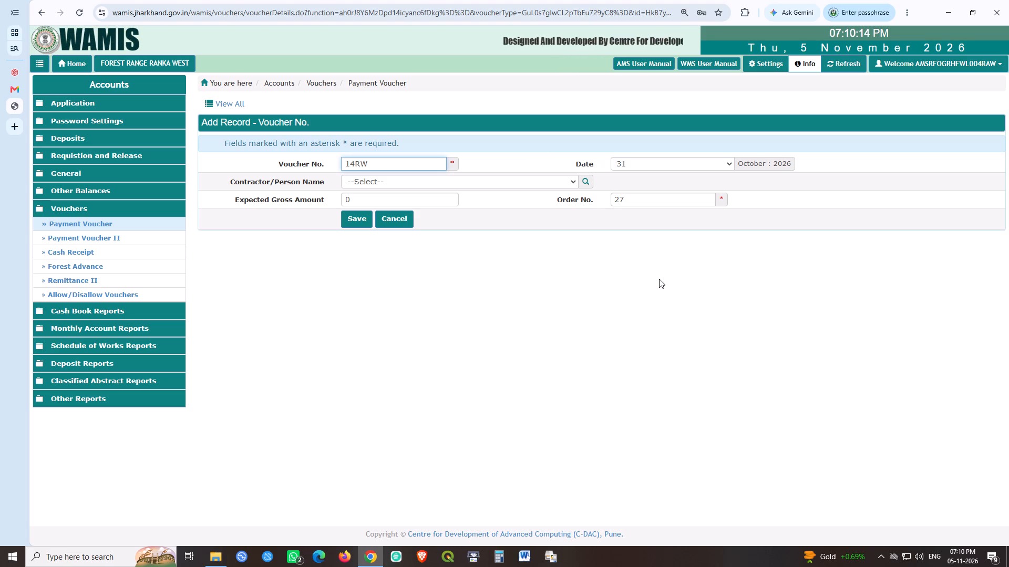
{"action": "key", "text": "shift+Right"}
{"action": "key", "text": "shift+Right"}
{"action": "type", "text": "49"}
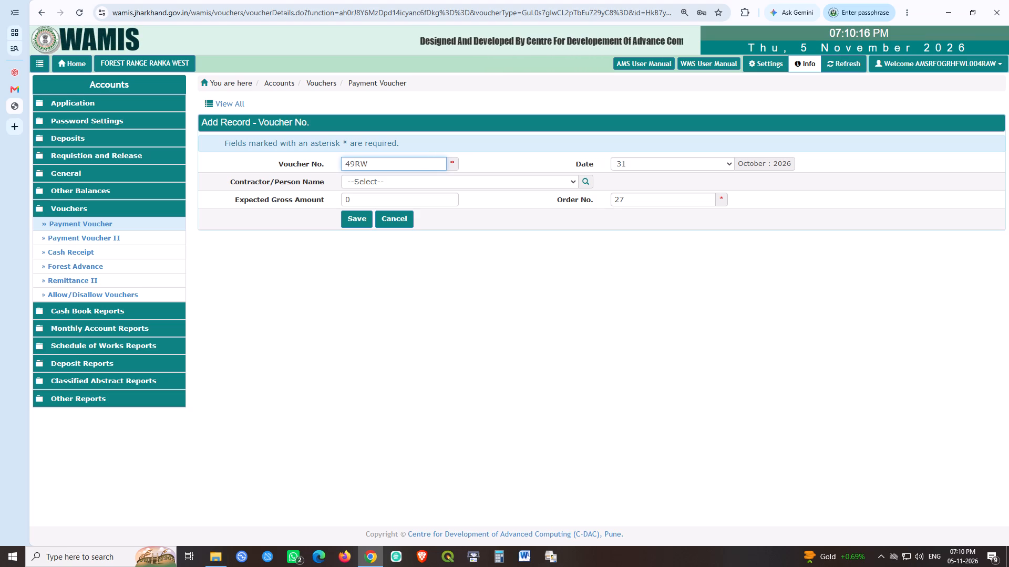
{"action": "key", "text": "Right"}
{"action": "key", "text": "Right"}
{"action": "key", "text": "Right"}
{"action": "type", "text": "(P)"}
{"action": "key", "text": "Tab"}
{"action": "key", "text": "Tab"}
{"action": "key", "text": "Tab"}
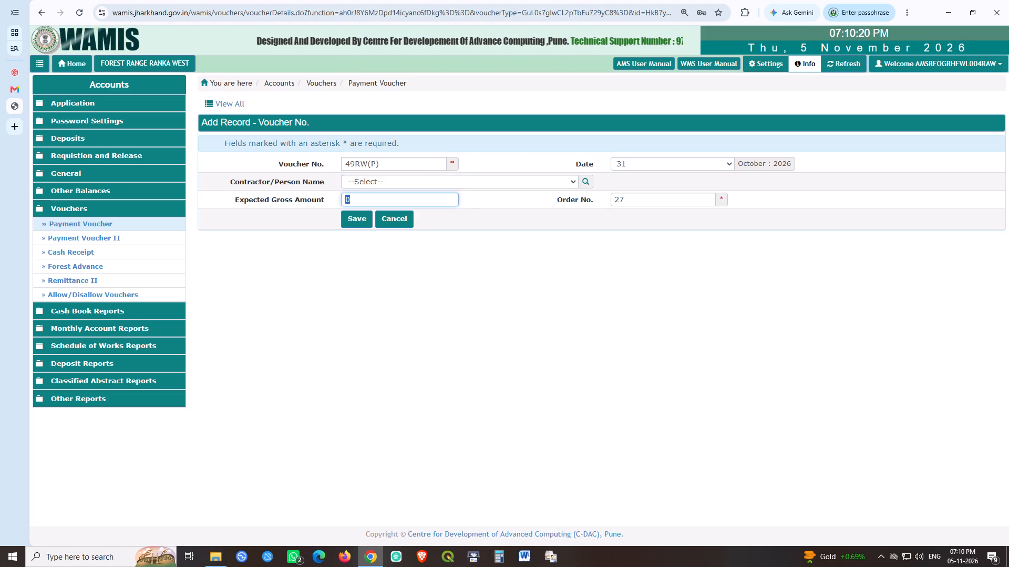
{"action": "type", "text": "31650"}
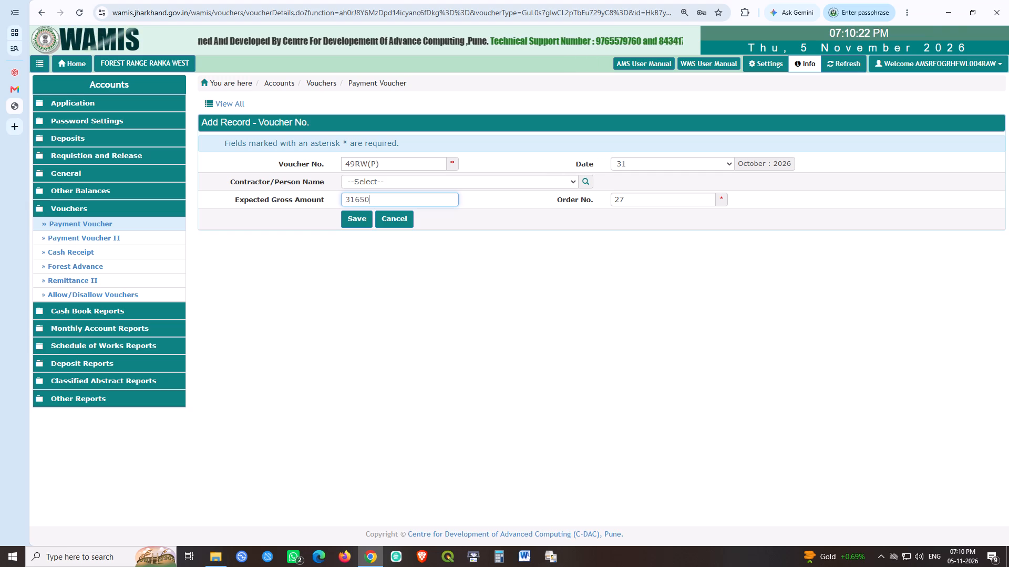
{"action": "type", "text": "``"}
{"action": "key", "text": "Tab"}
{"action": "key", "text": "Tab"}
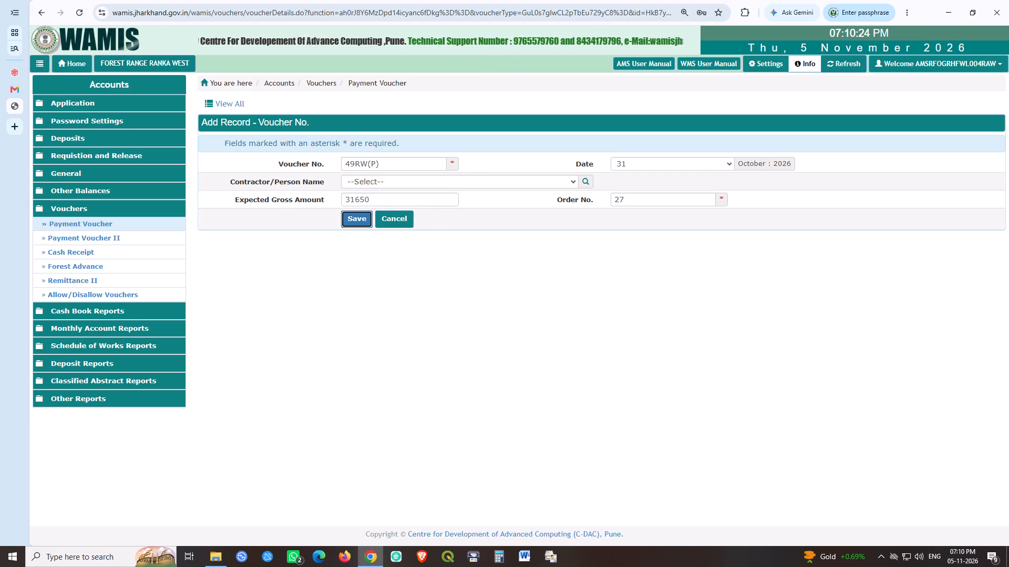
{"action": "key", "text": "space"}
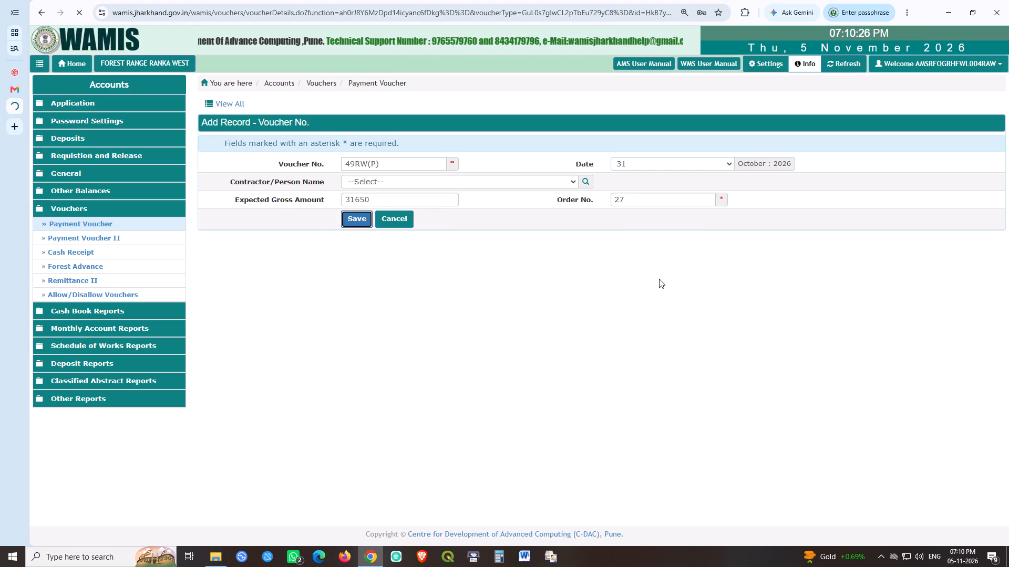
{"action": "left_click", "coordinate": [207, 232]}
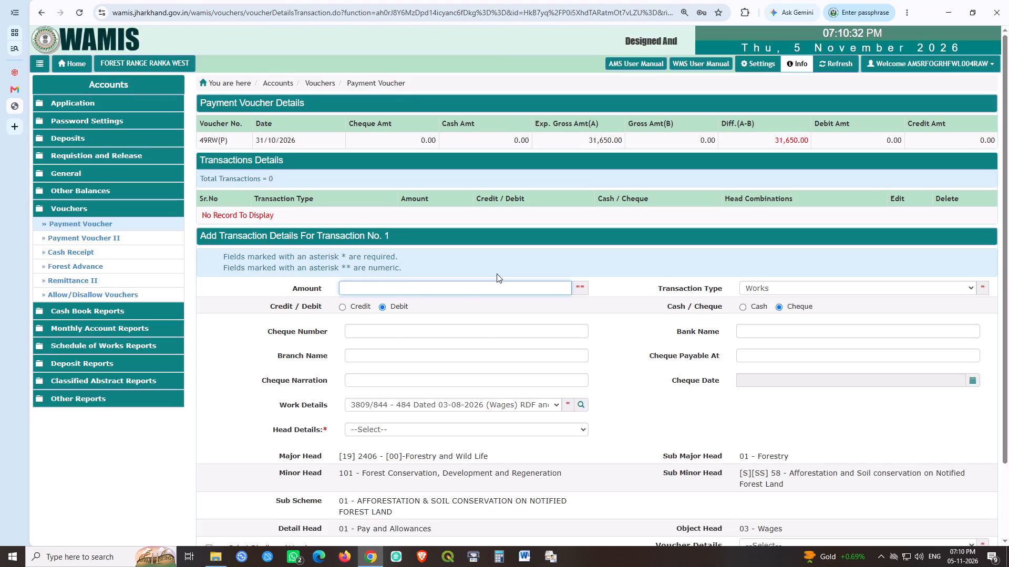
{"action": "type", "text": "31650"}
{"action": "key", "text": "Tab"}
{"action": "key", "text": "Tab"}
{"action": "key", "text": "Tab"}
{"action": "key", "text": "Left"}
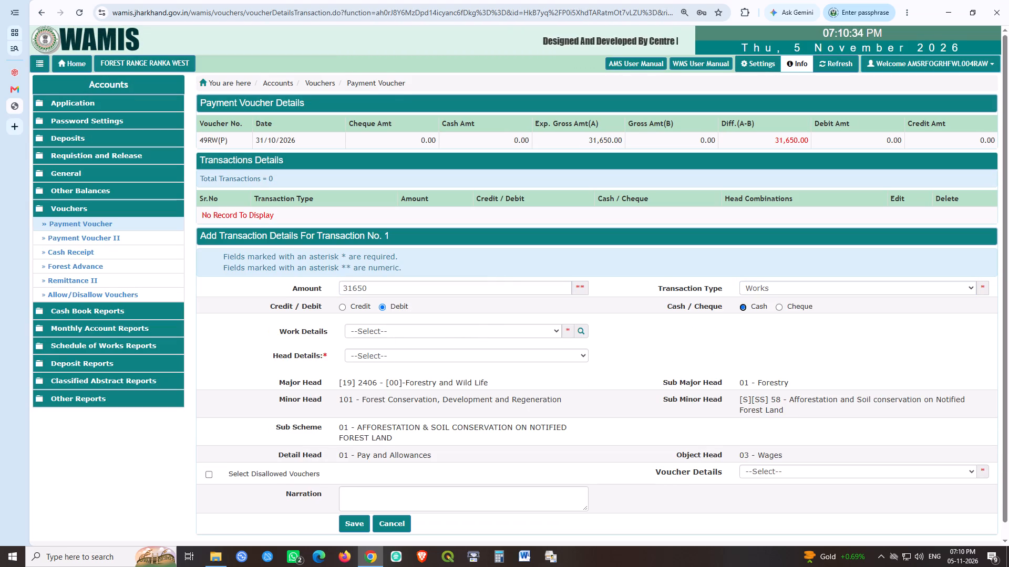
{"action": "left_click", "coordinate": [407, 334]}
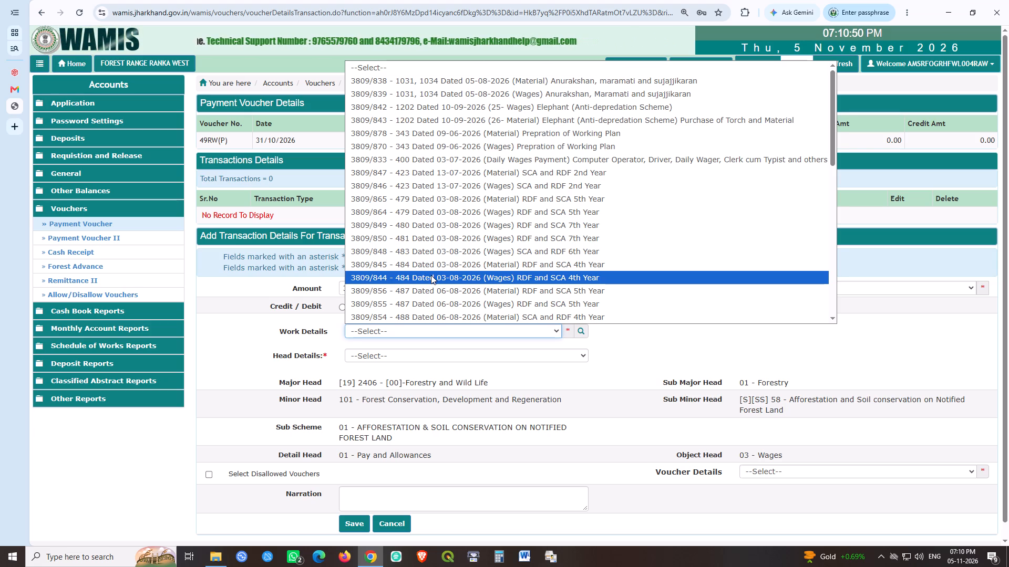
{"action": "left_click", "coordinate": [431, 275]}
{"action": "left_click", "coordinate": [540, 332]}
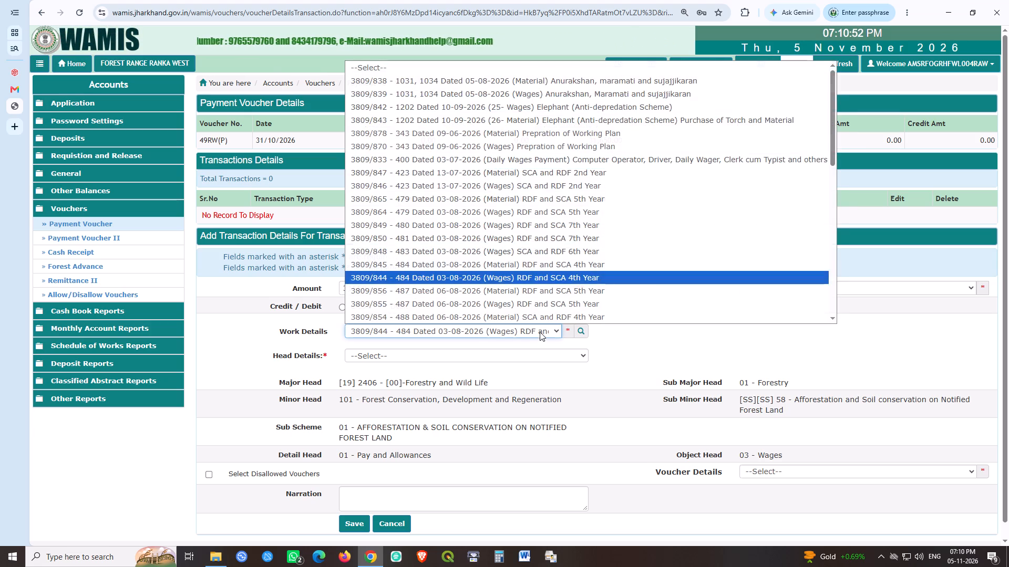
{"action": "left_click", "coordinate": [469, 267]}
{"action": "left_click", "coordinate": [499, 354]}
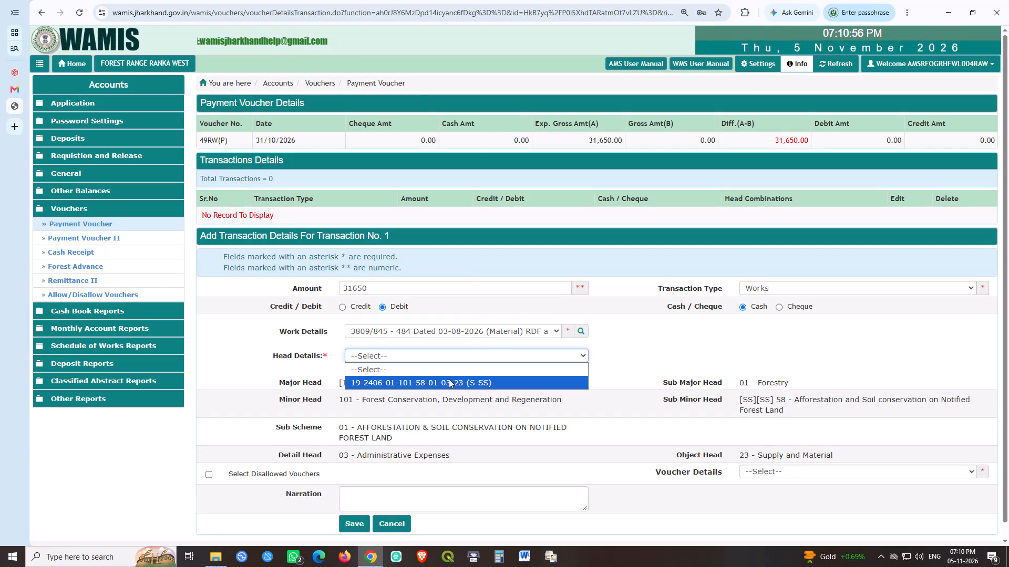
{"action": "left_click", "coordinate": [449, 379]}
{"action": "left_click", "coordinate": [635, 348]}
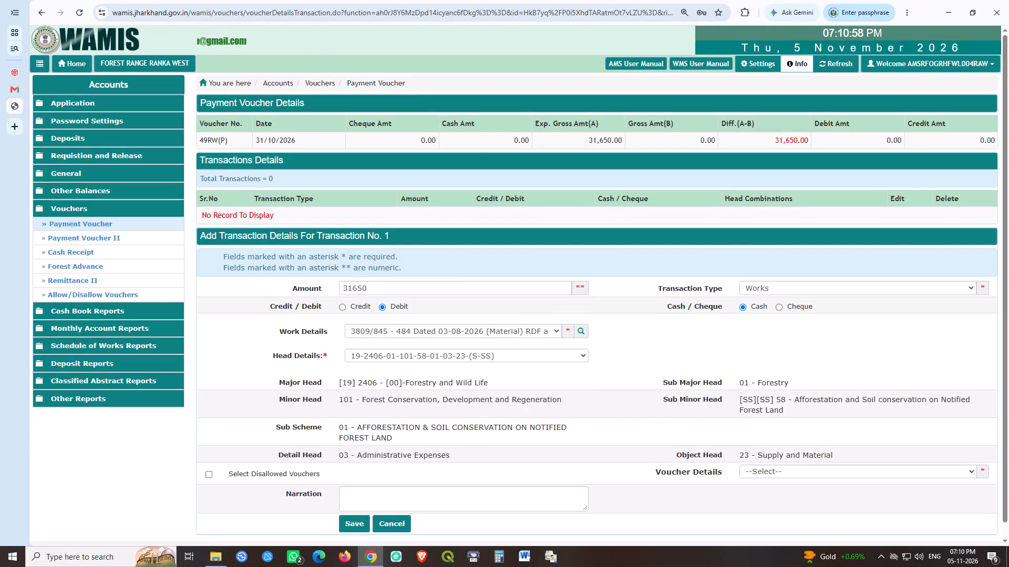
{"action": "scroll", "coordinate": [604, 370], "scroll_direction": "down", "scroll_amount": 4}
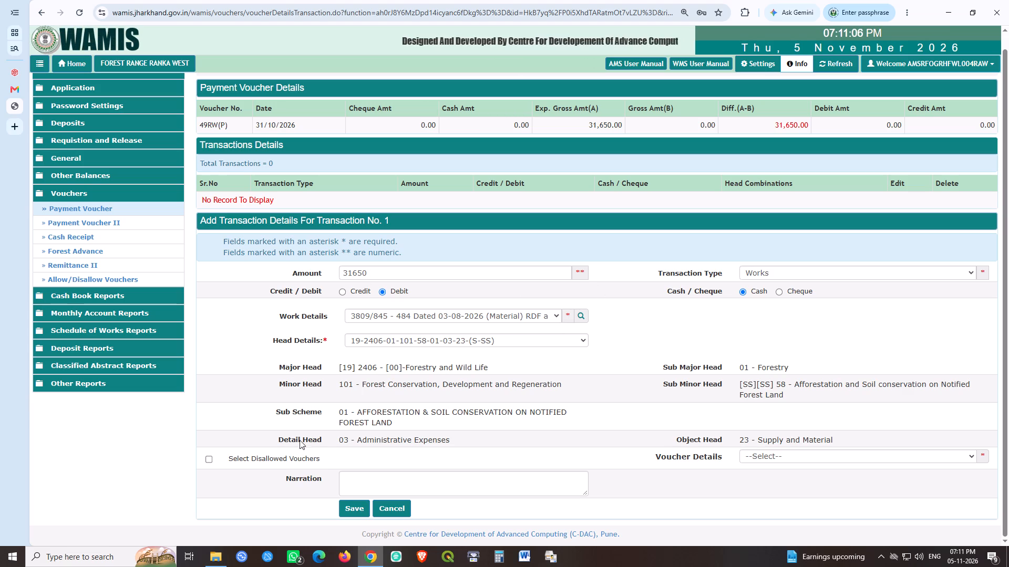
{"action": "left_click", "coordinate": [352, 507]}
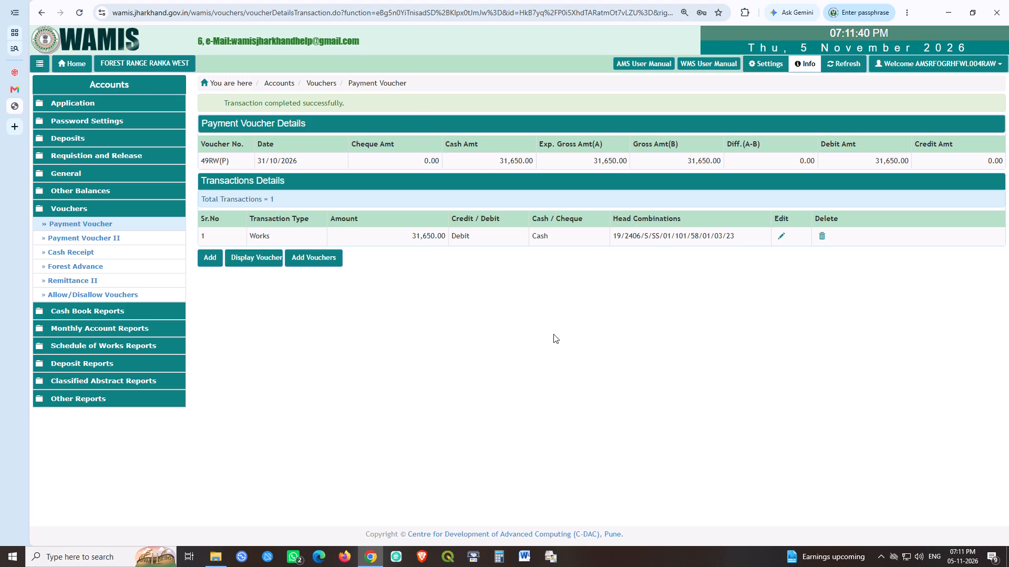
Create payment voucher 55RW(P) dated 31 October 2026 with an expected gross amount of 10100.
{"action": "left_click", "coordinate": [331, 256]}
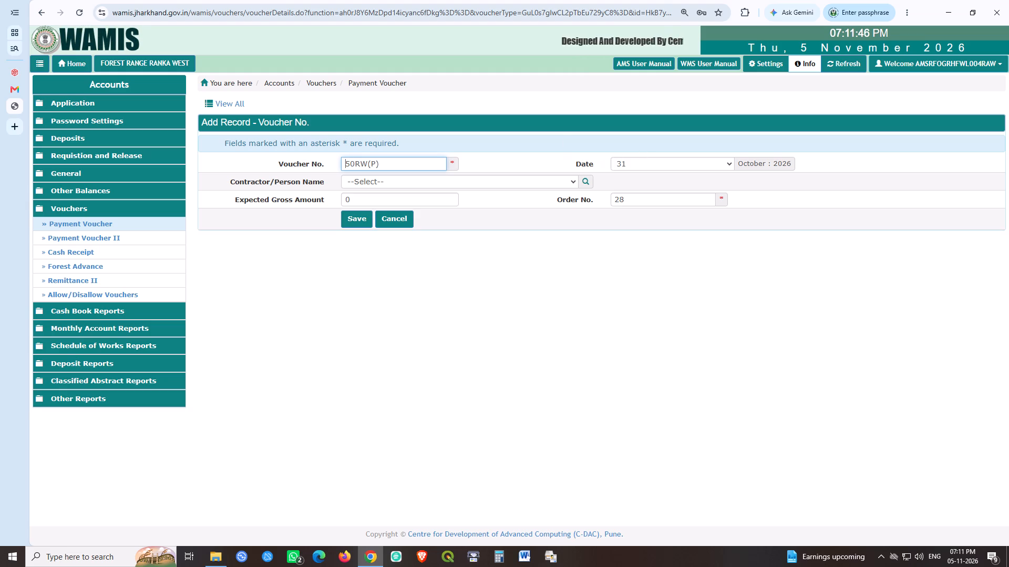
{"action": "key", "text": "Right"}
{"action": "key", "text": "shift+Right"}
{"action": "key", "text": "5"}
{"action": "key", "text": "Right"}
{"action": "key", "text": "Right"}
{"action": "key", "text": "Right"}
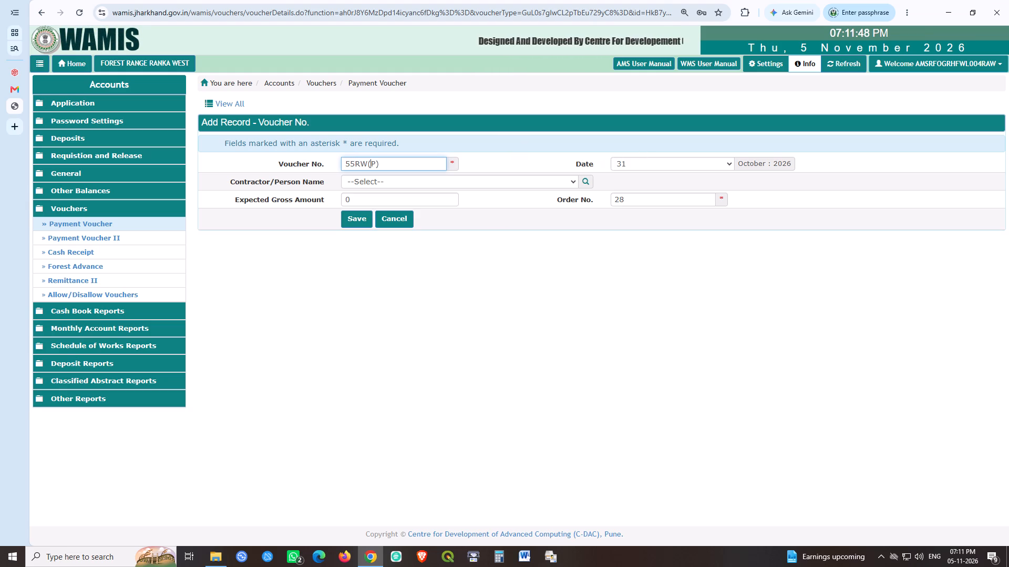
{"action": "key", "text": "Right"}
{"action": "key", "text": "Right"}
{"action": "key", "text": "Right"}
{"action": "key", "text": "Tab"}
{"action": "key", "text": "Tab"}
{"action": "key", "text": "Tab"}
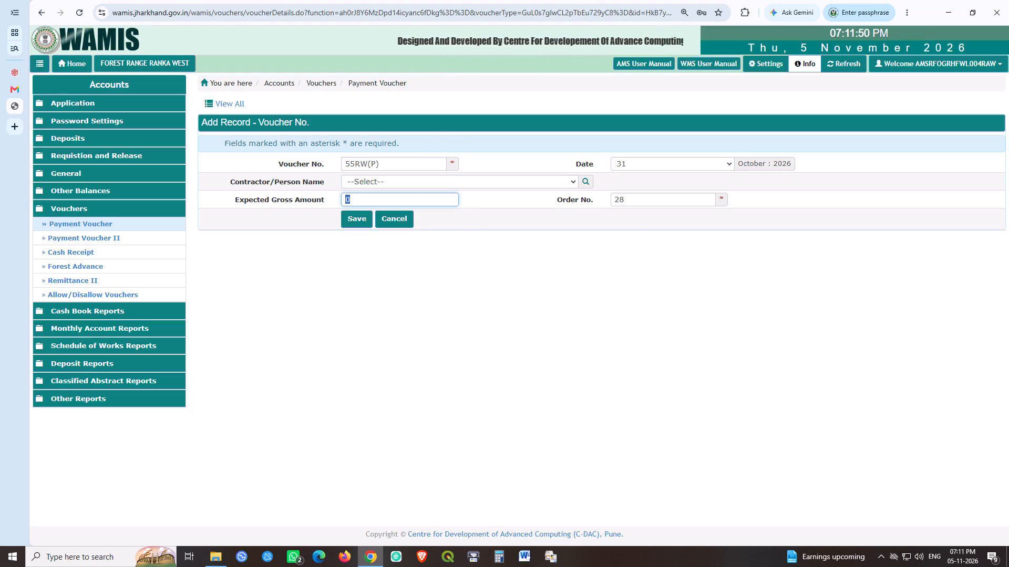
{"action": "type", "text": "10100"}
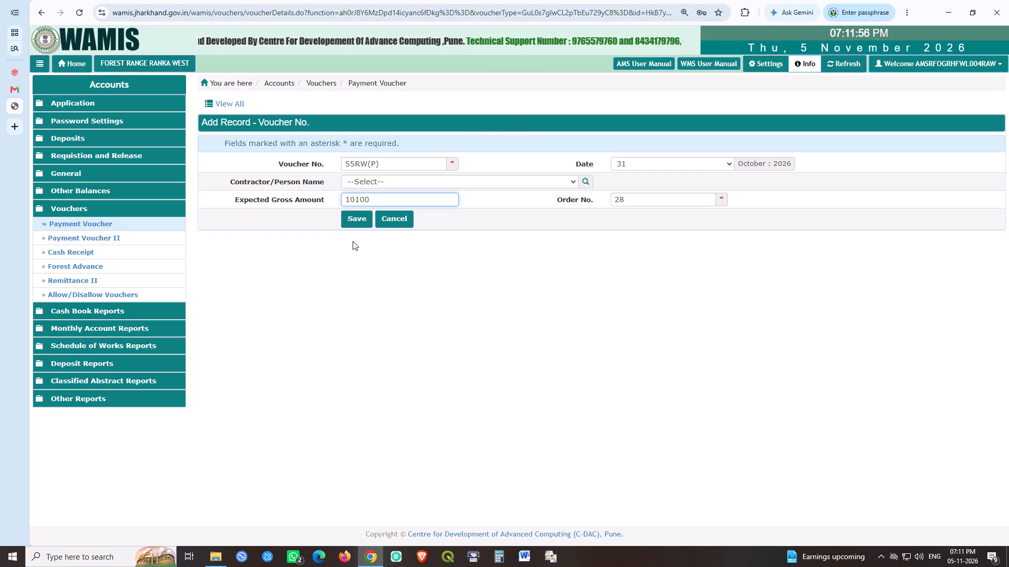
{"action": "left_click", "coordinate": [350, 223]}
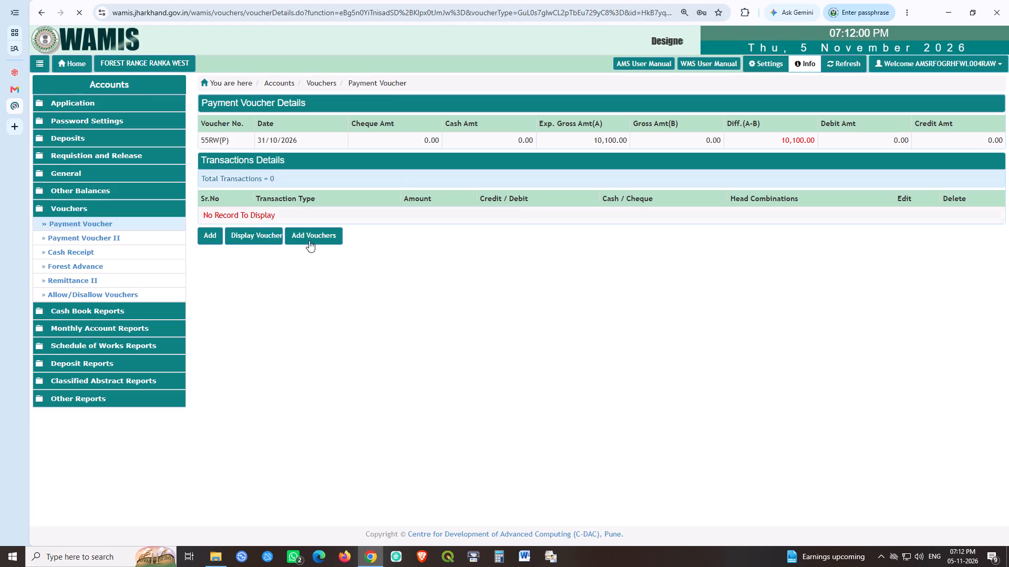
Start a 10100 cash debit Works transaction for voucher 55RW(P) and open the choice of works.
{"action": "left_click", "coordinate": [212, 239]}
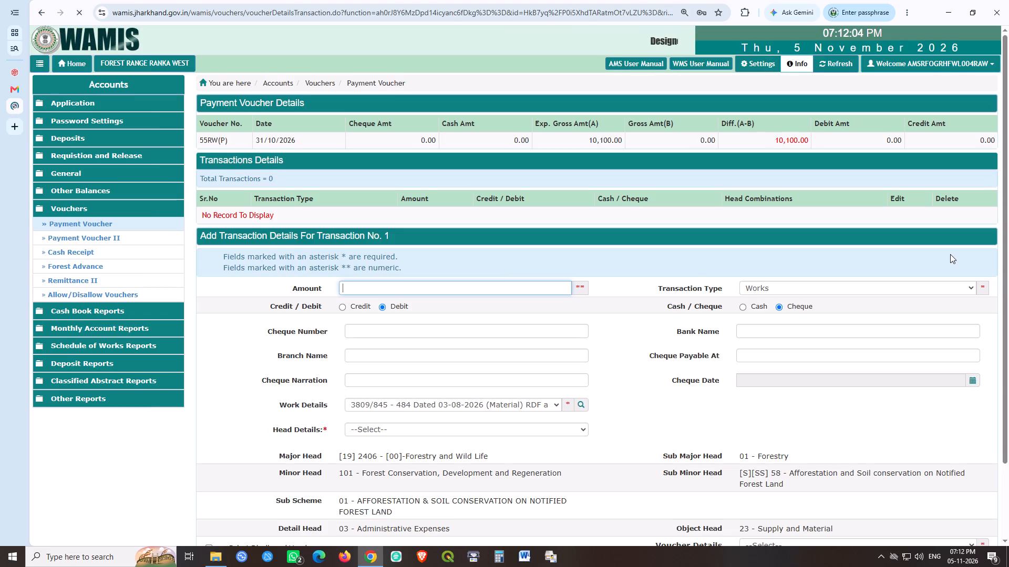
{"action": "type", "text": "10"}
{"action": "type", "text": "100"}
{"action": "key", "text": "Tab"}
{"action": "key", "text": "Tab"}
{"action": "key", "text": "Tab"}
{"action": "key", "text": "Left"}
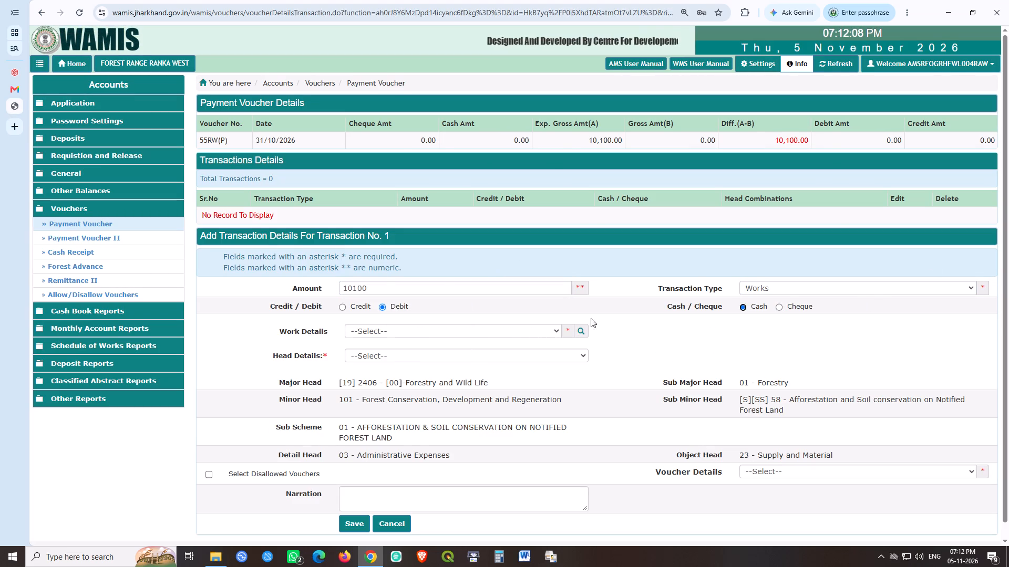
{"action": "left_click", "coordinate": [533, 327]}
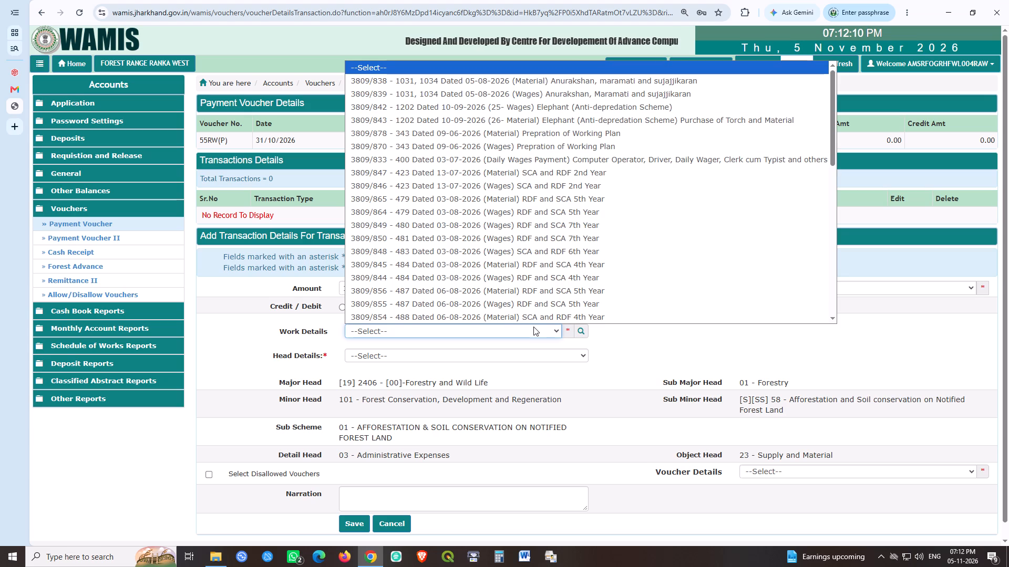
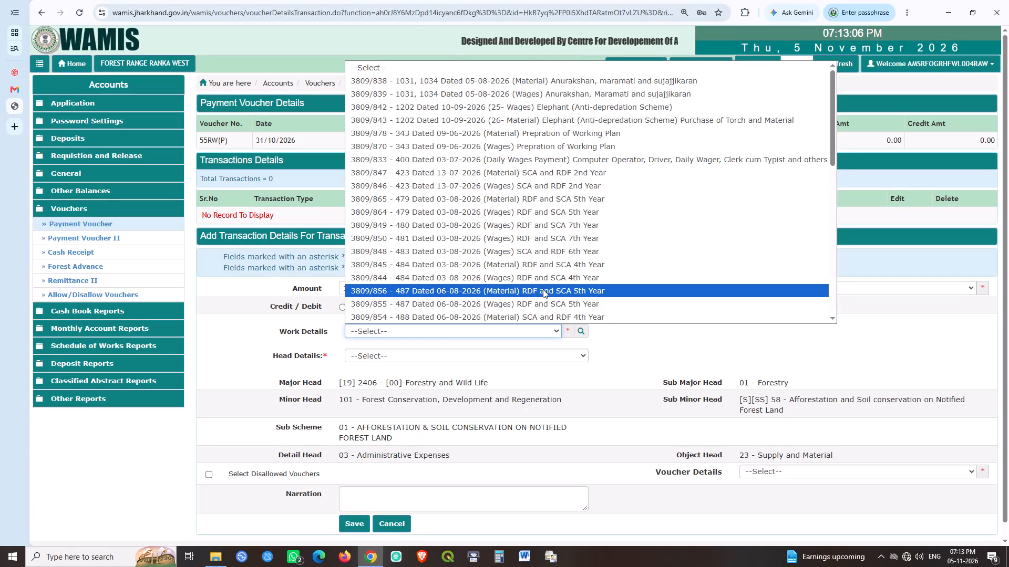
{"action": "left_click", "coordinate": [425, 269]}
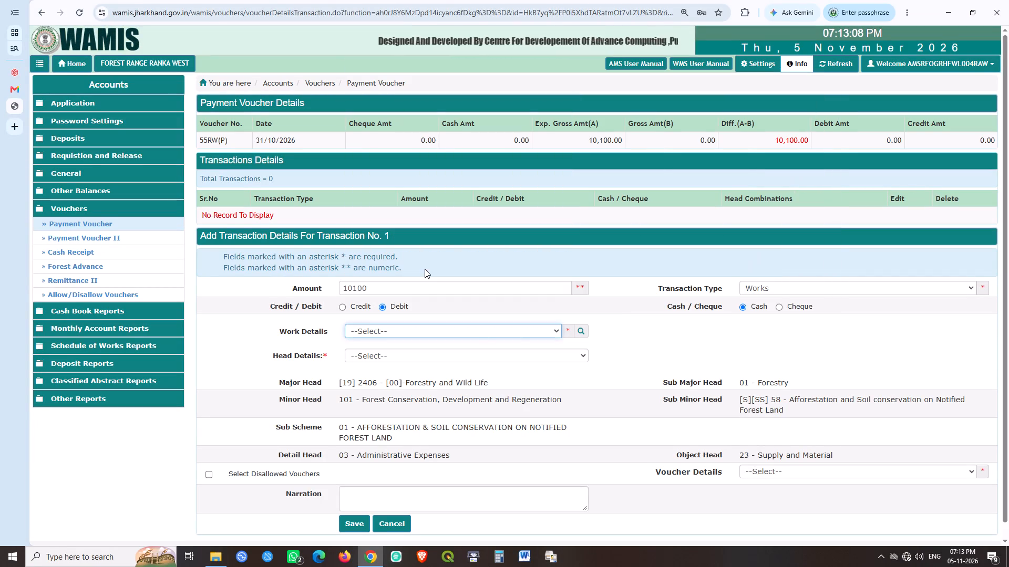
{"action": "left_click", "coordinate": [570, 350]}
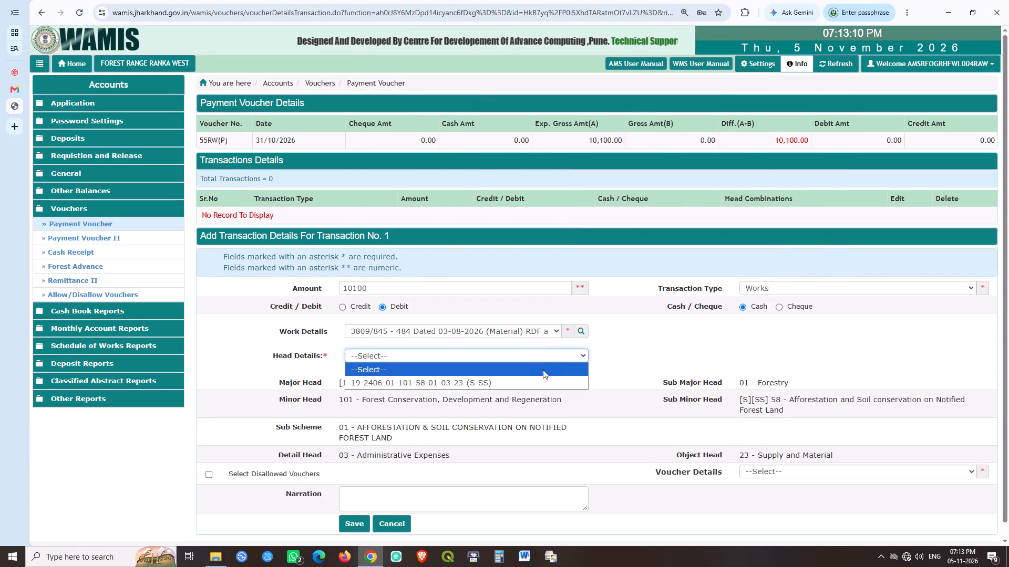
{"action": "left_click", "coordinate": [530, 377]}
{"action": "left_click", "coordinate": [650, 364]}
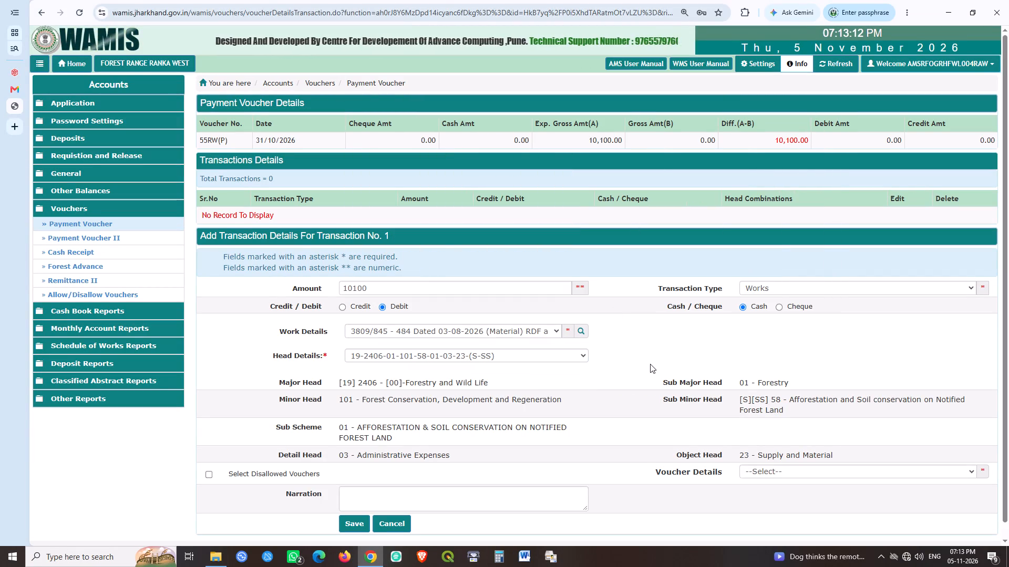
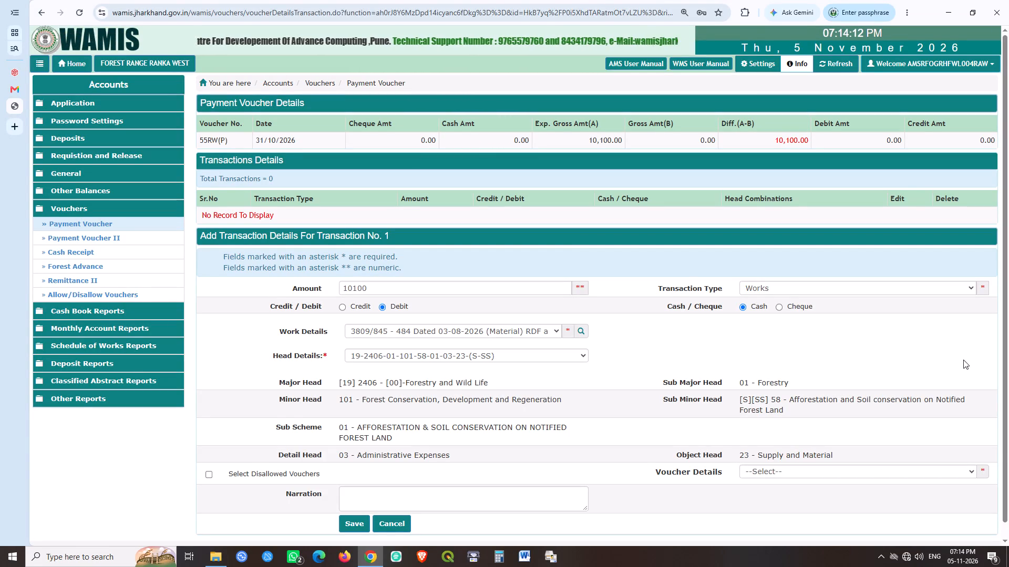
Check the computer's network connection status and the available Wi-Fi networks, then return to the voucher transaction form.
{"action": "left_click", "coordinate": [907, 560]}
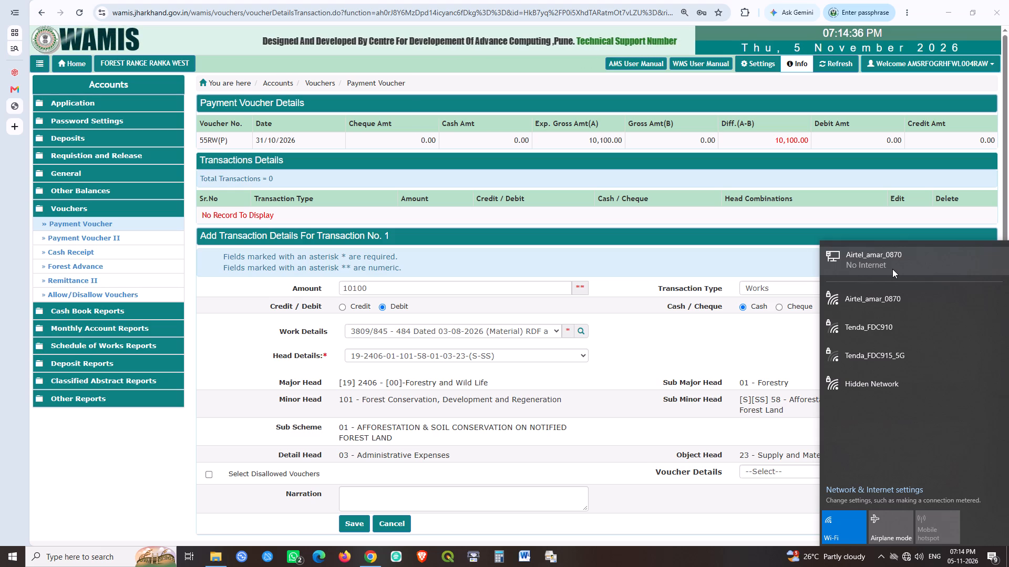
{"action": "left_click", "coordinate": [742, 211]}
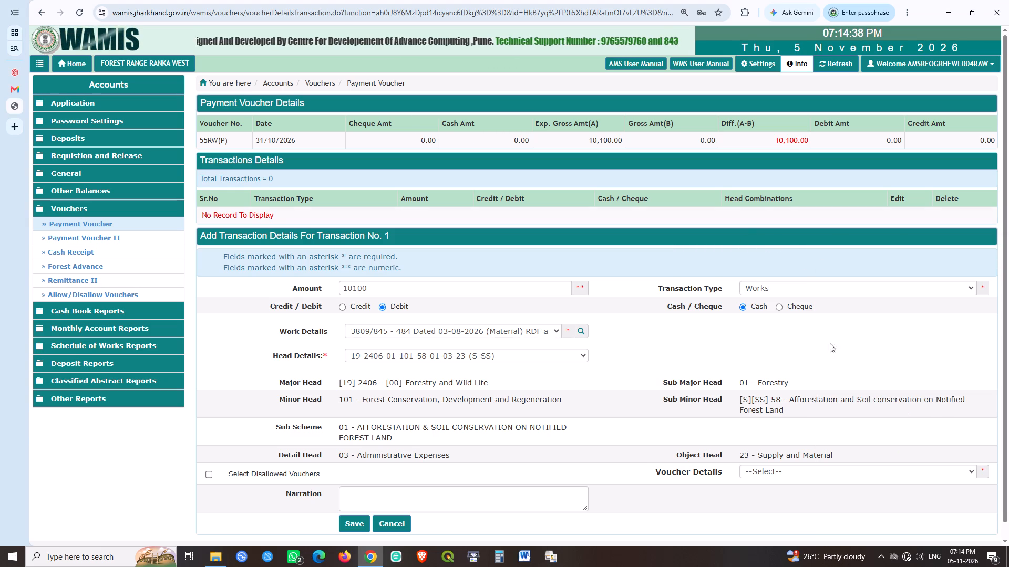
{"action": "left_click", "coordinate": [906, 549]}
{"action": "left_click", "coordinate": [907, 566]}
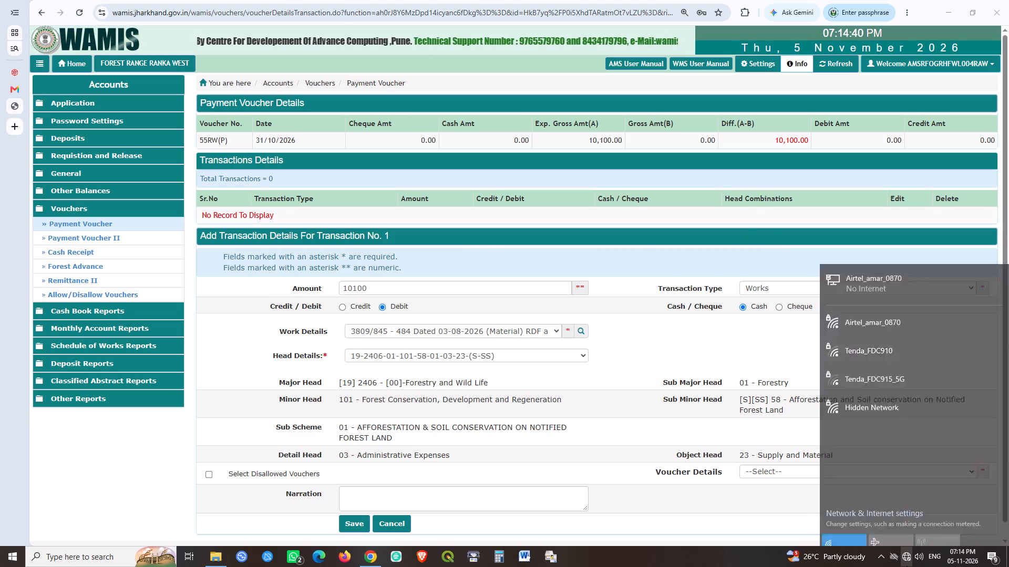
{"action": "left_click", "coordinate": [907, 566]}
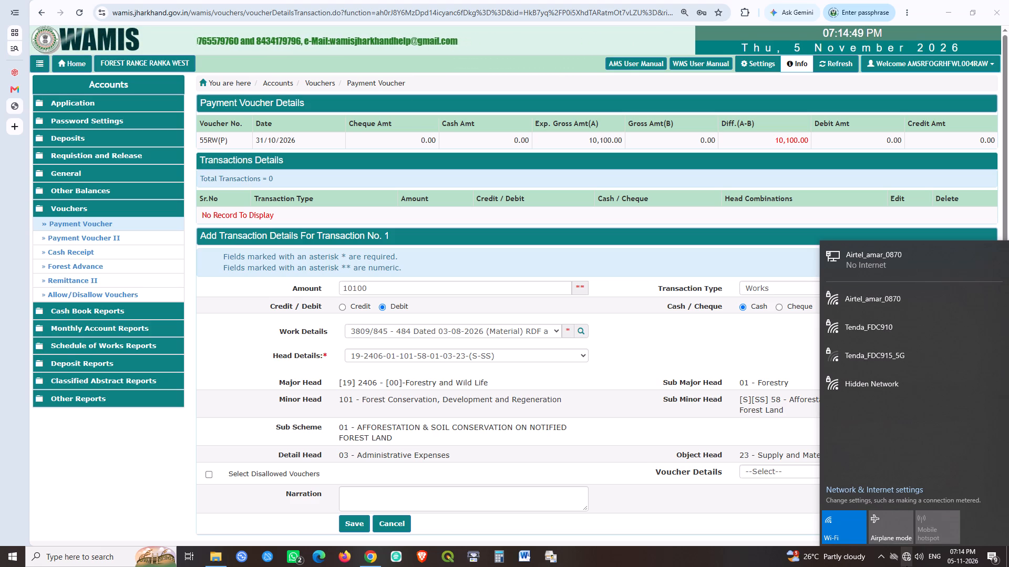
{"action": "left_click", "coordinate": [905, 553]}
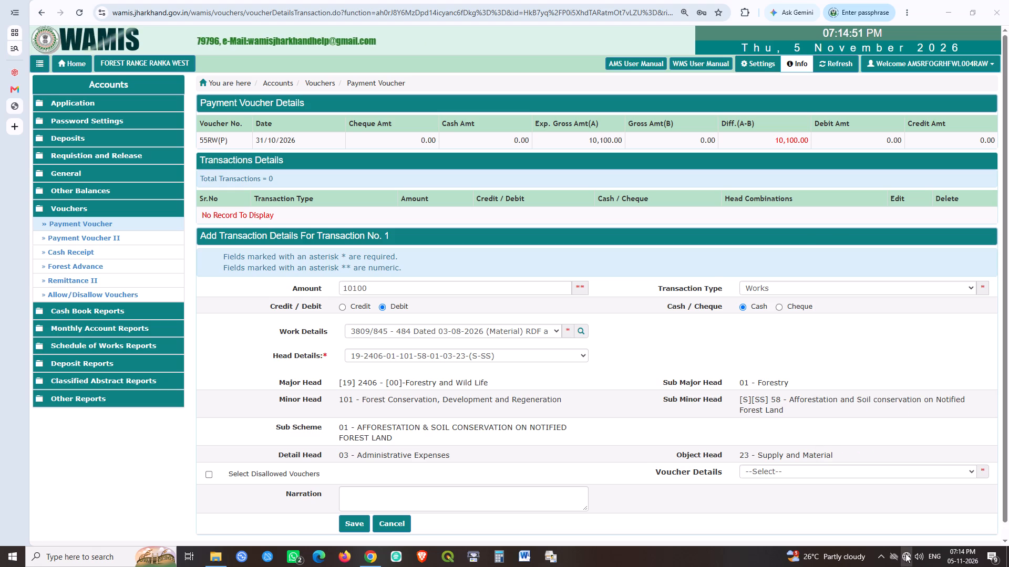
{"action": "left_click", "coordinate": [905, 553]}
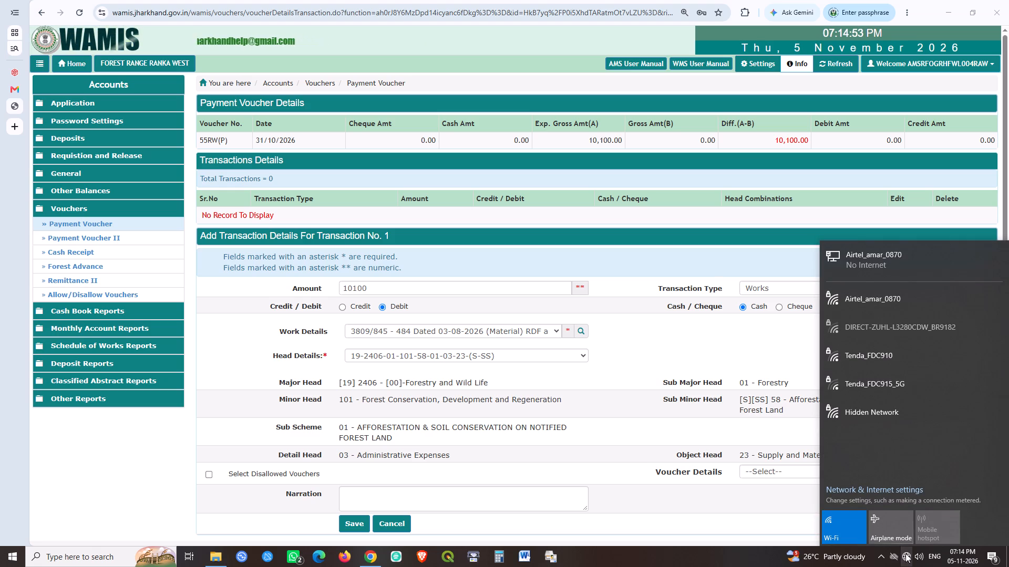
{"action": "left_click", "coordinate": [905, 553]}
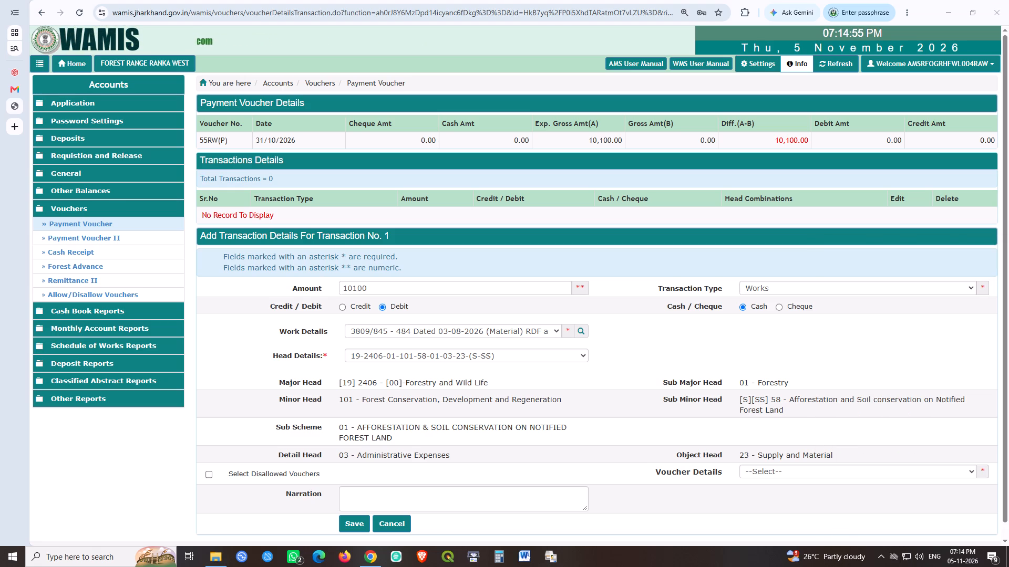
{"action": "left_click", "coordinate": [620, 351]}
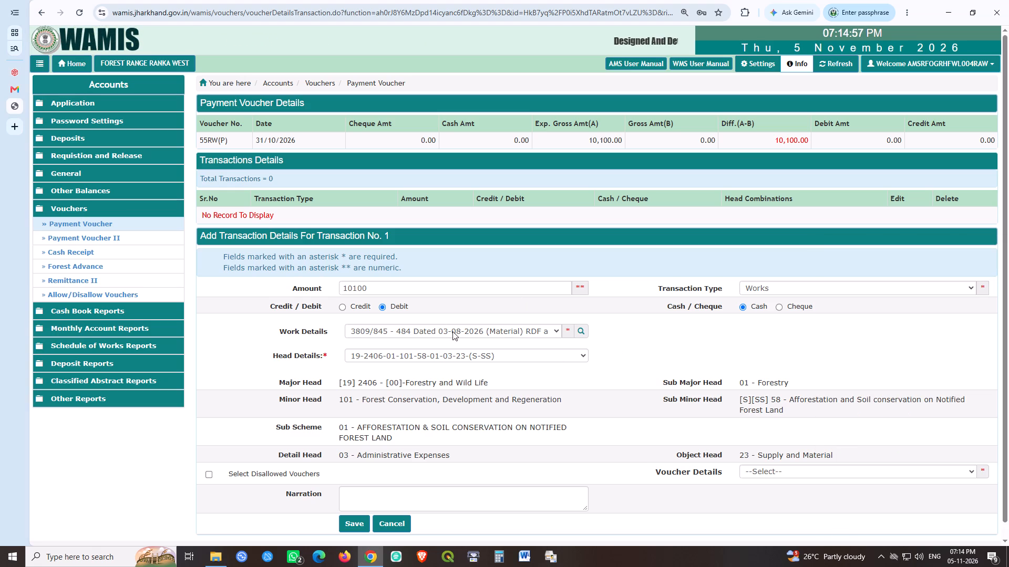
{"action": "left_click", "coordinate": [355, 526]}
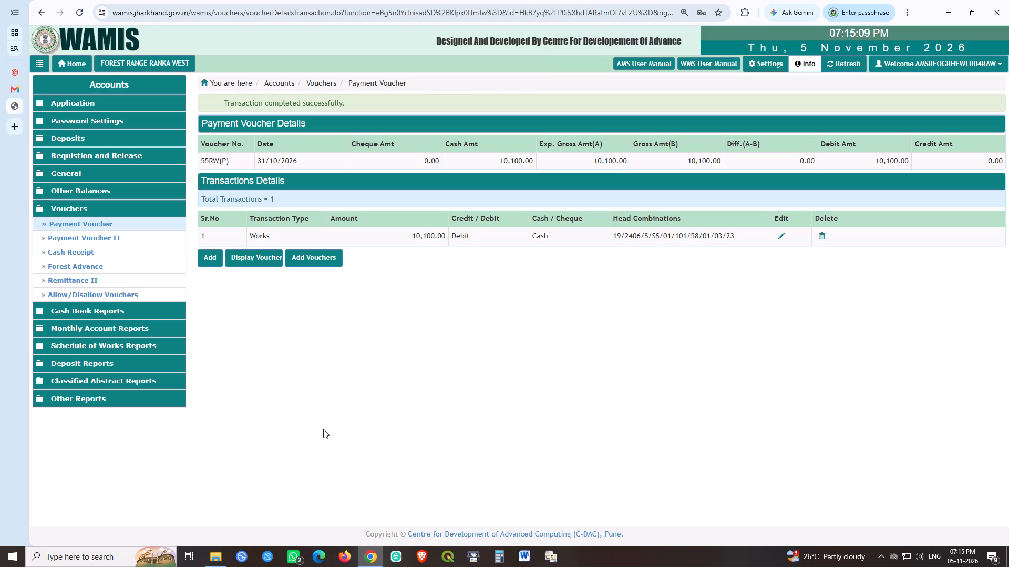
Start a new payment voucher record following voucher 55RW(P).
{"action": "left_click", "coordinate": [327, 259]}
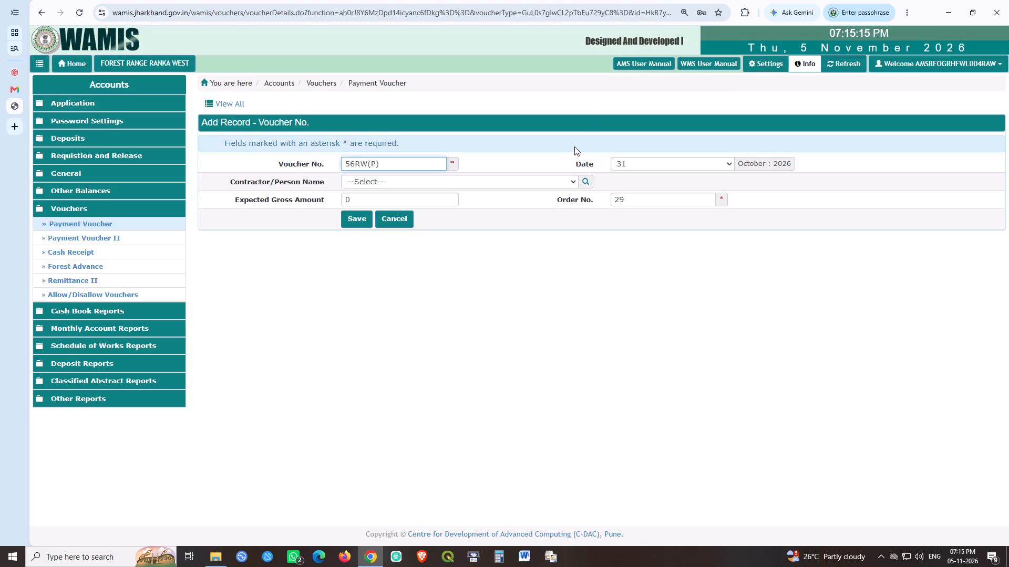
Set the new payment voucher's number to 29RW, without the (P) suffix.
{"action": "key", "text": "Right"}
{"action": "key", "text": "ctrl+shift+Left"}
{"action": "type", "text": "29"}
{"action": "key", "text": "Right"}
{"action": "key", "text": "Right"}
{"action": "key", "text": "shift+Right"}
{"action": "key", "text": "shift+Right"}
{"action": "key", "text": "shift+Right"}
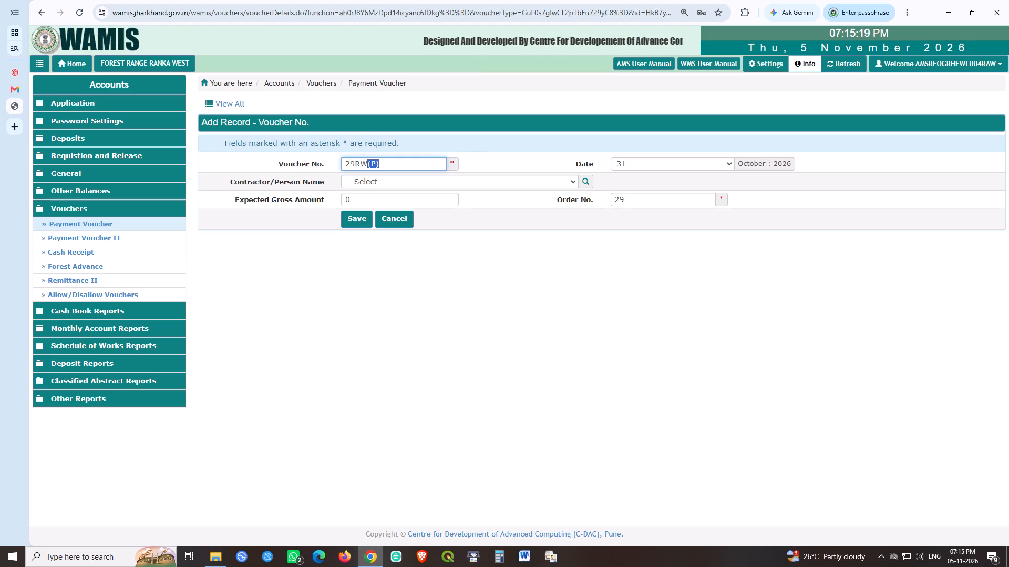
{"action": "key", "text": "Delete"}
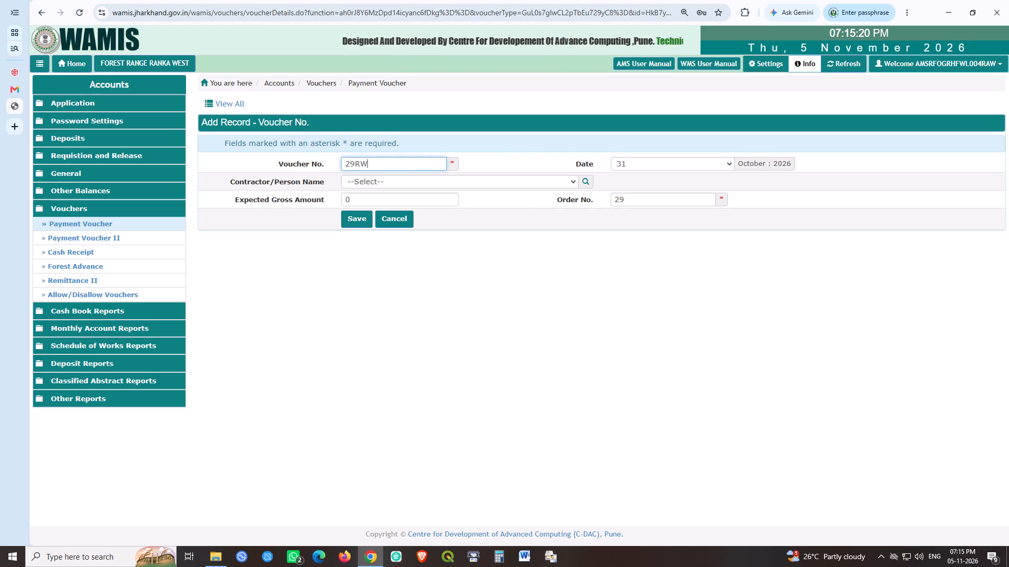
Set voucher 29RW's expected gross amount to 118658 and save the voucher.
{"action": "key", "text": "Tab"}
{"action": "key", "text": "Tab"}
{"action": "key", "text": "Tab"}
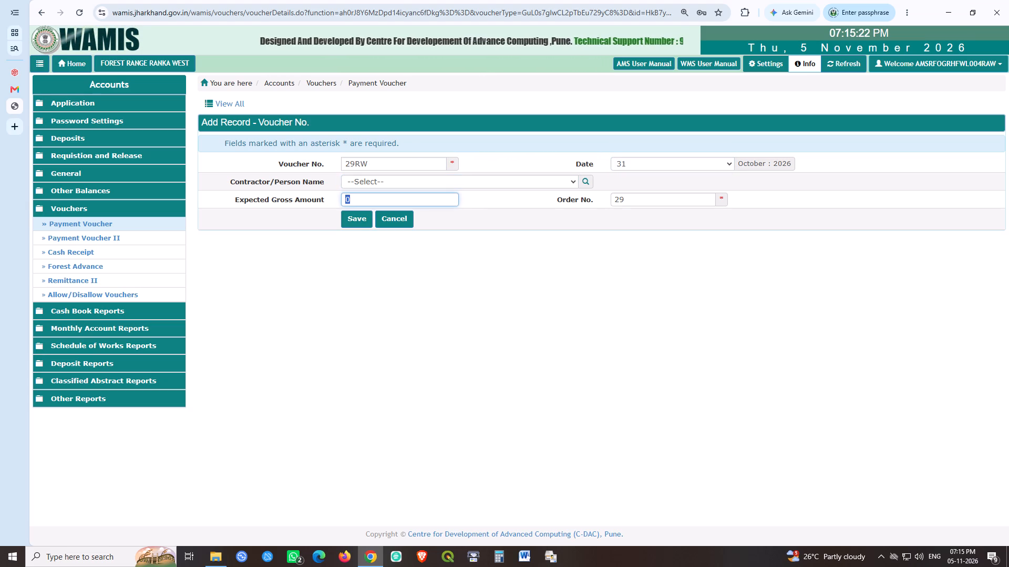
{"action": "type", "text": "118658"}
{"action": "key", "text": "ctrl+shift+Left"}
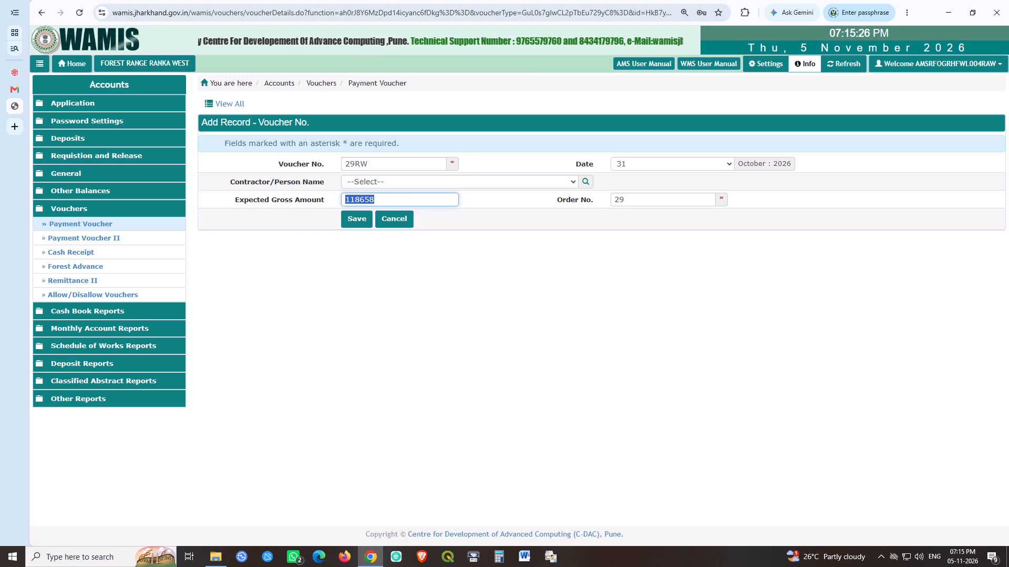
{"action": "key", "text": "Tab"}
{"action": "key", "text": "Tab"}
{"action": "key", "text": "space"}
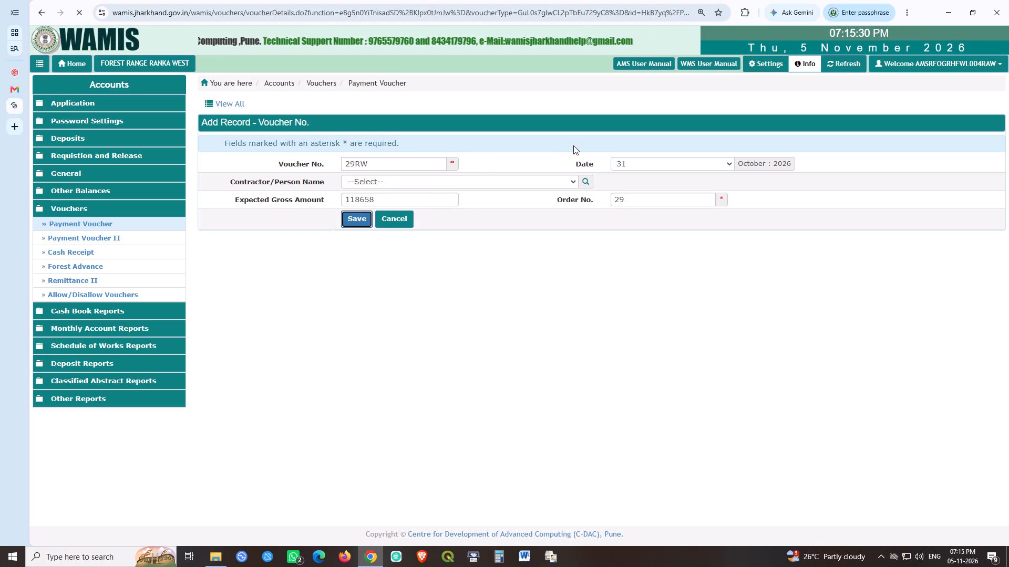
Add a Works debit transaction of 118658 to voucher 29RW, paid in cash.
{"action": "left_click", "coordinate": [200, 232]}
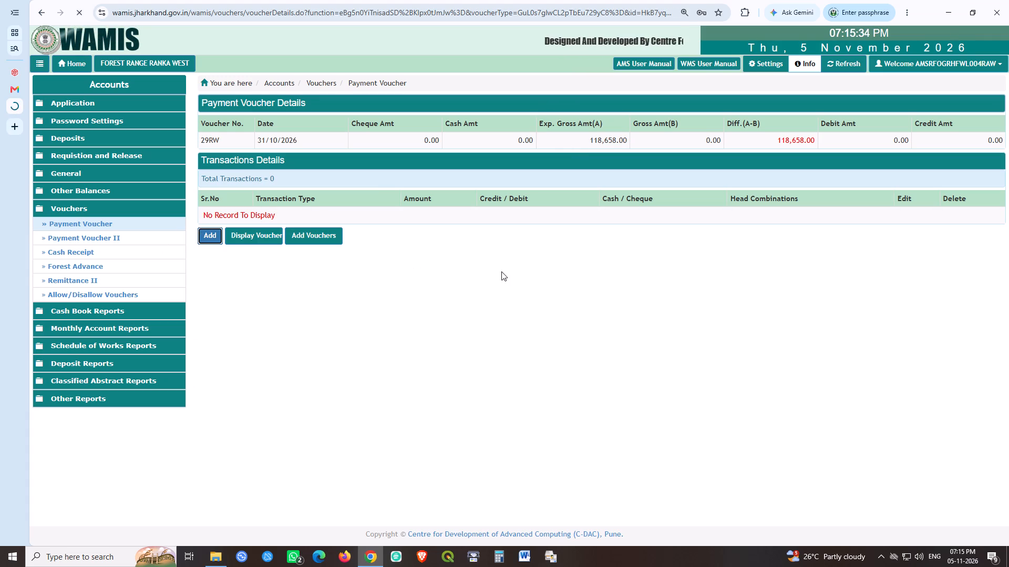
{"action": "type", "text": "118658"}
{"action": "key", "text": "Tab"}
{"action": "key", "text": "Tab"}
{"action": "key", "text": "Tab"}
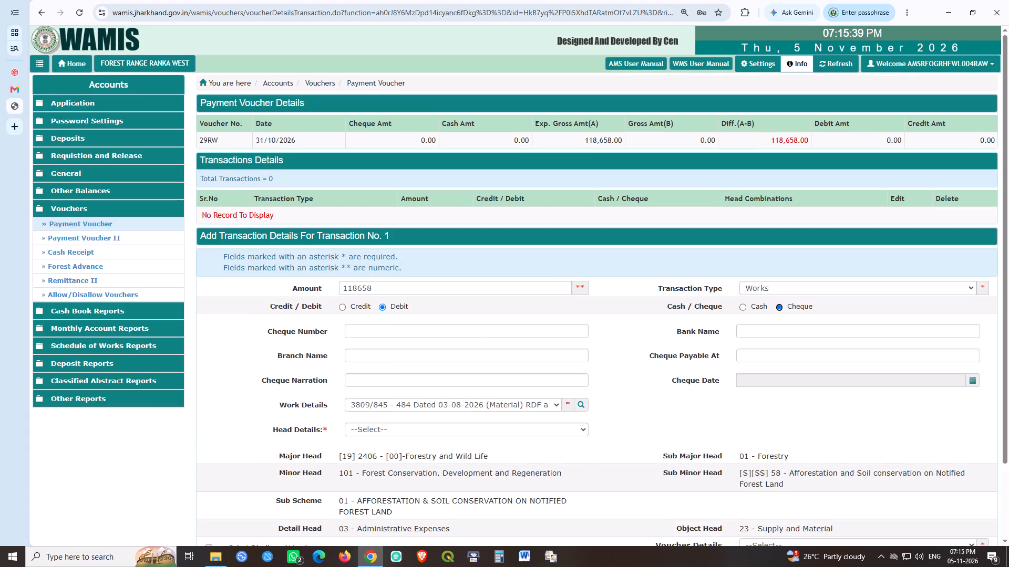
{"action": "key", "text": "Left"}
{"action": "left_click", "coordinate": [457, 333]}
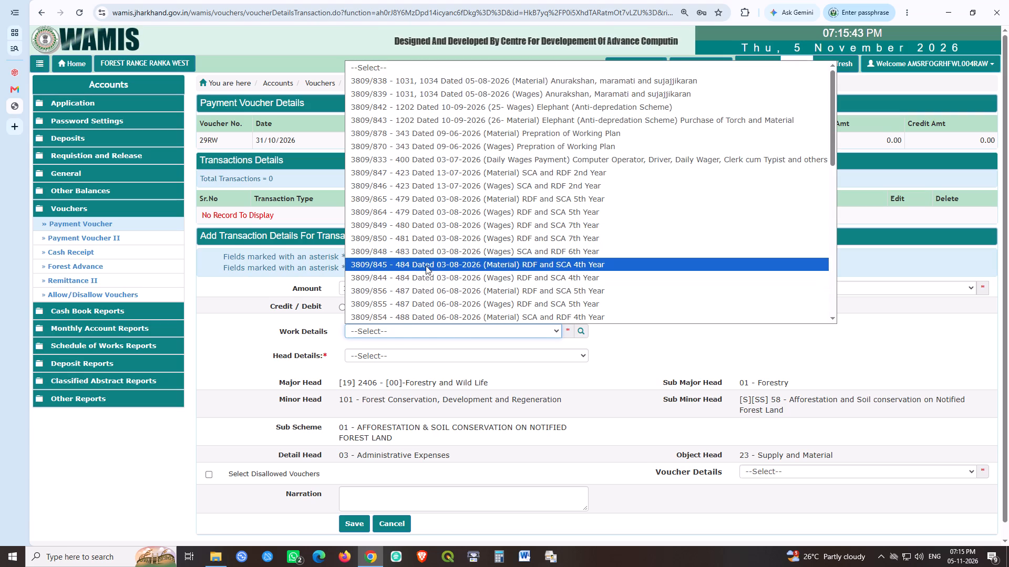
{"action": "left_click", "coordinate": [431, 215]}
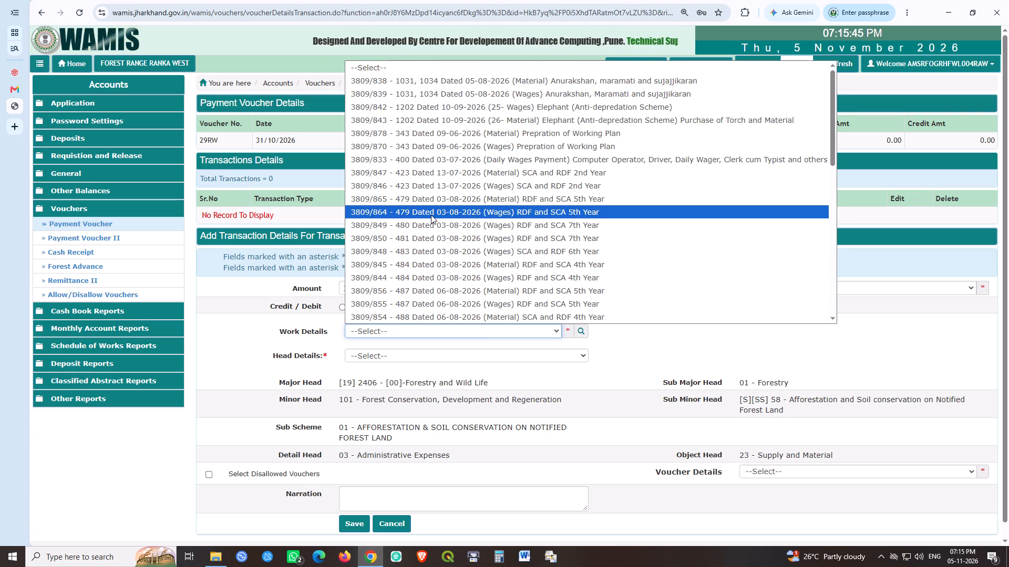
{"action": "left_click", "coordinate": [437, 353]}
{"action": "left_click", "coordinate": [427, 377]}
{"action": "left_click", "coordinate": [615, 352]}
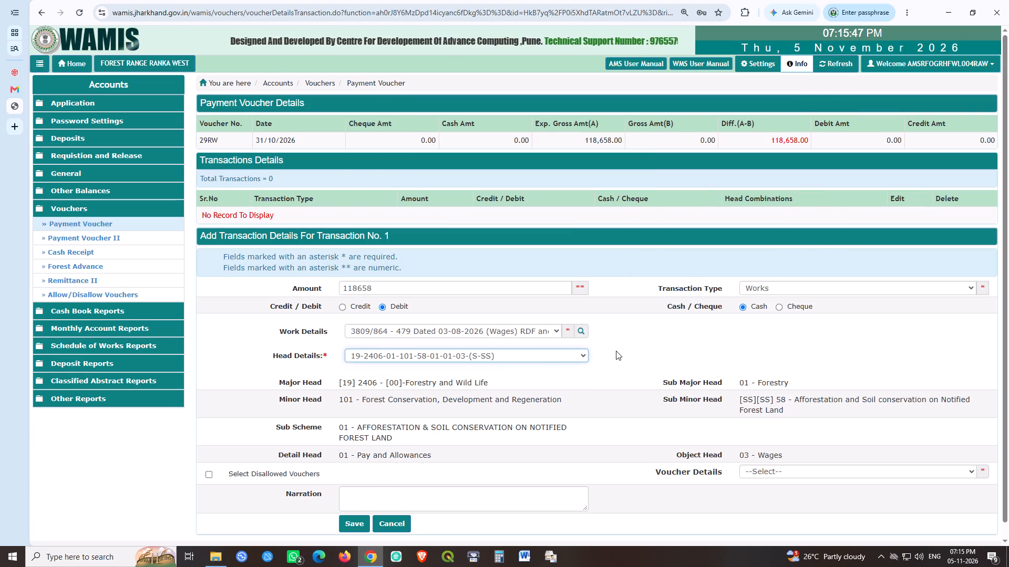
{"action": "left_click", "coordinate": [347, 522]}
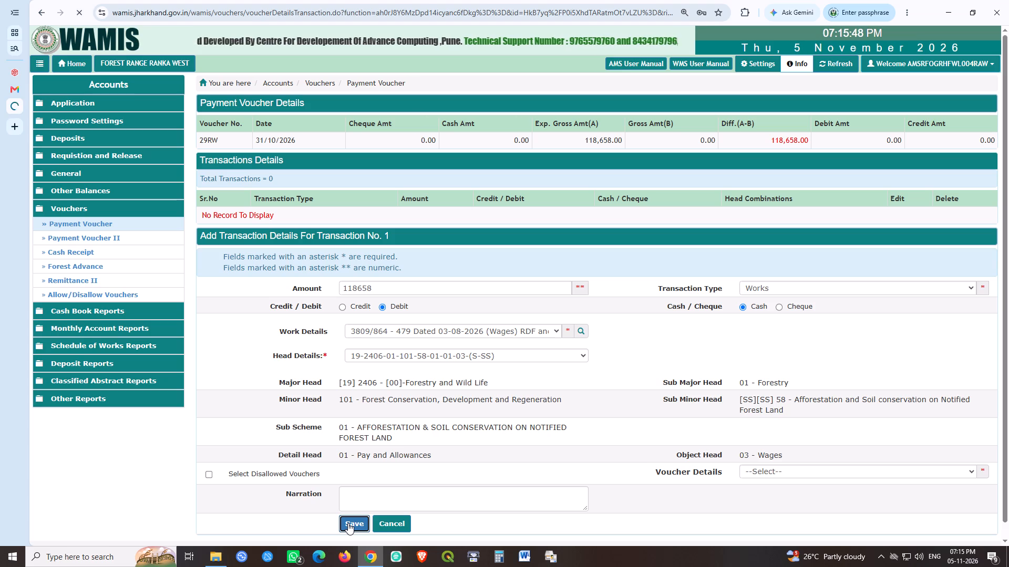
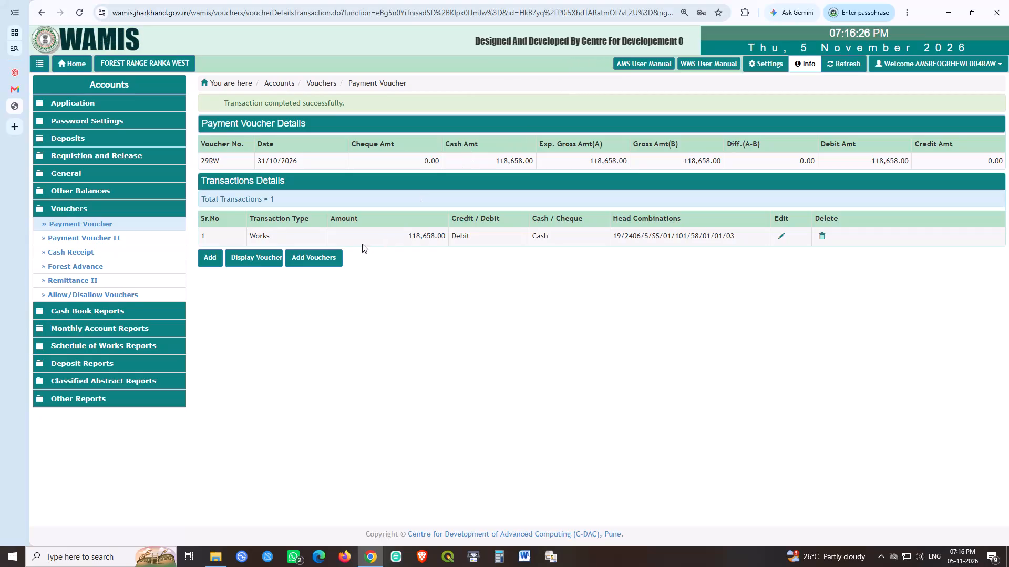
Create payment voucher 24RW with an expected gross amount of 85410 and save it.
{"action": "left_click", "coordinate": [310, 253]}
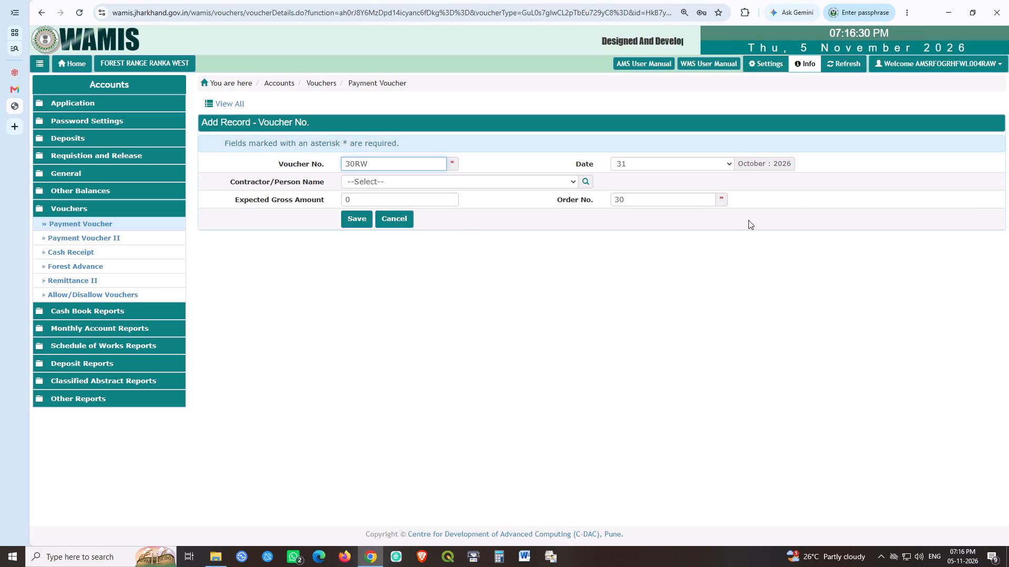
{"action": "key", "text": "shift+Right"}
{"action": "key", "text": "shift+Right"}
{"action": "type", "text": "24"}
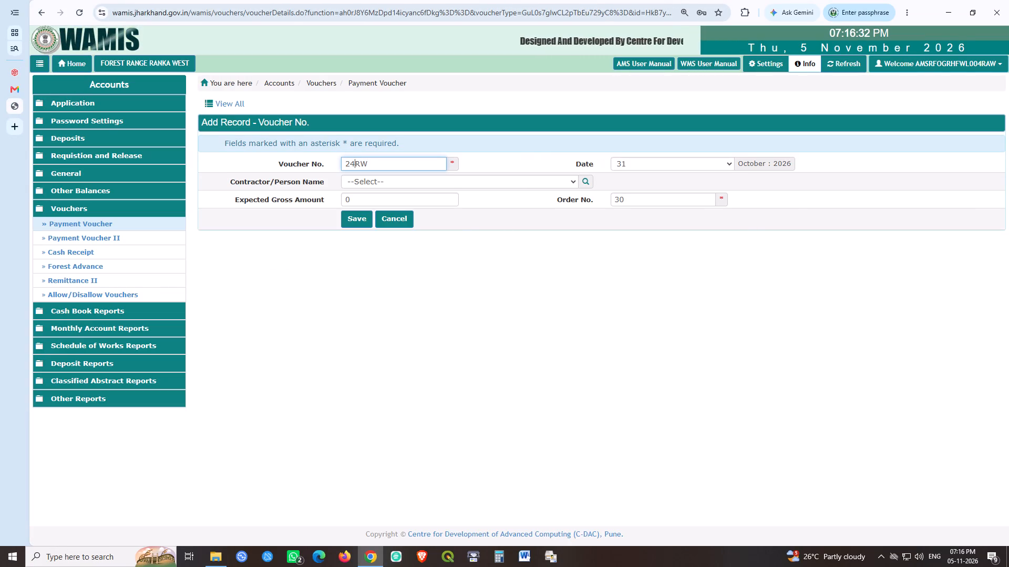
{"action": "key", "text": "Tab"}
{"action": "key", "text": "Tab"}
{"action": "key", "text": "Tab"}
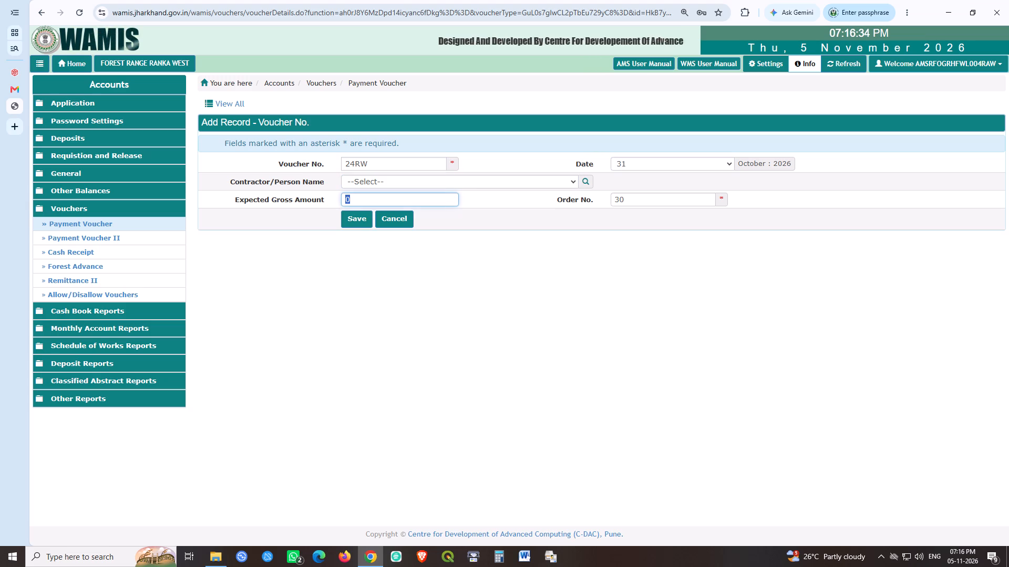
{"action": "type", "text": "85410"}
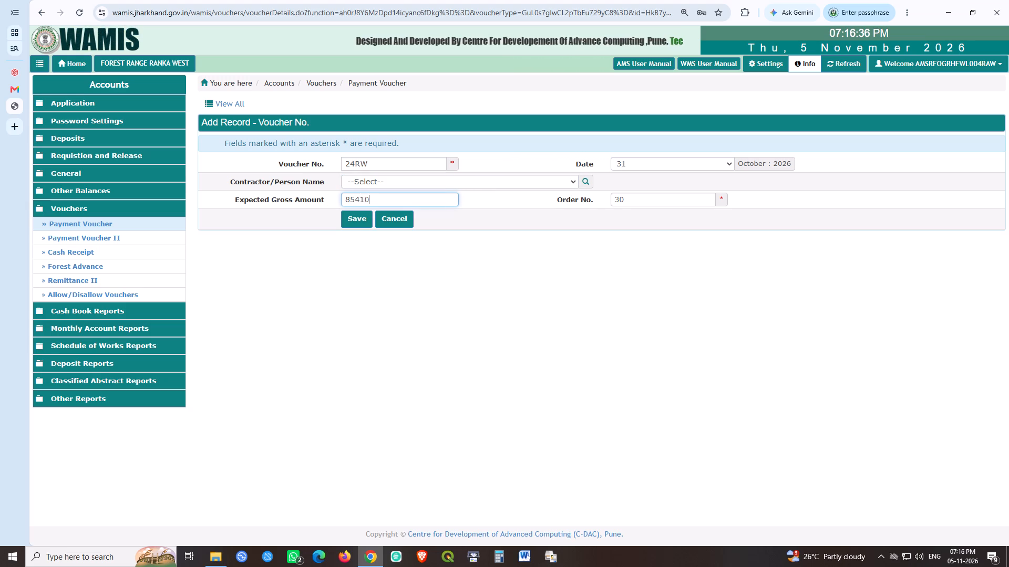
{"action": "key", "text": "Tab"}
{"action": "key", "text": "Tab"}
{"action": "key", "text": "space"}
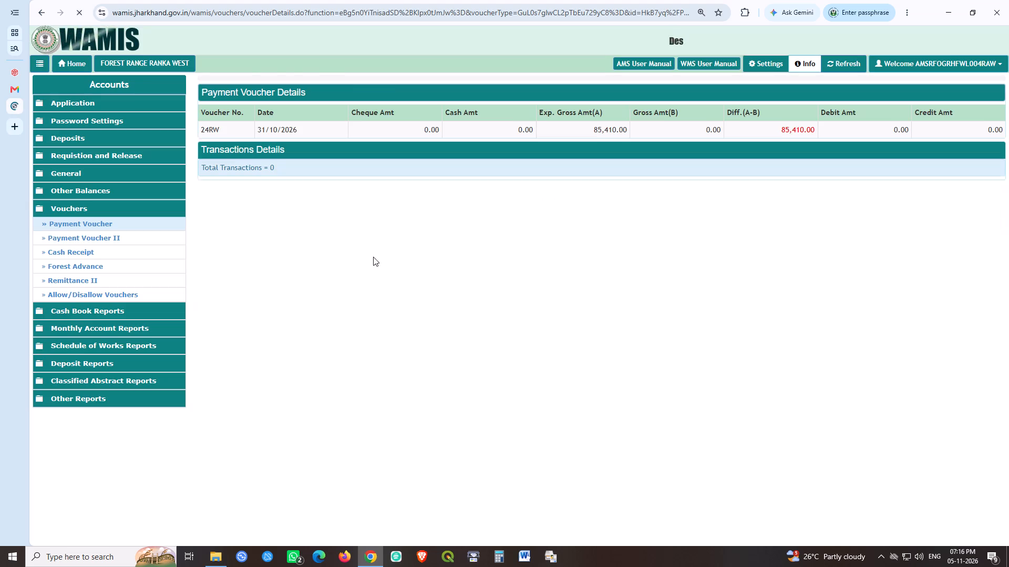
Add a Works debit transaction of 85410 to voucher 24RW, paid in cash.
{"action": "left_click", "coordinate": [208, 238]}
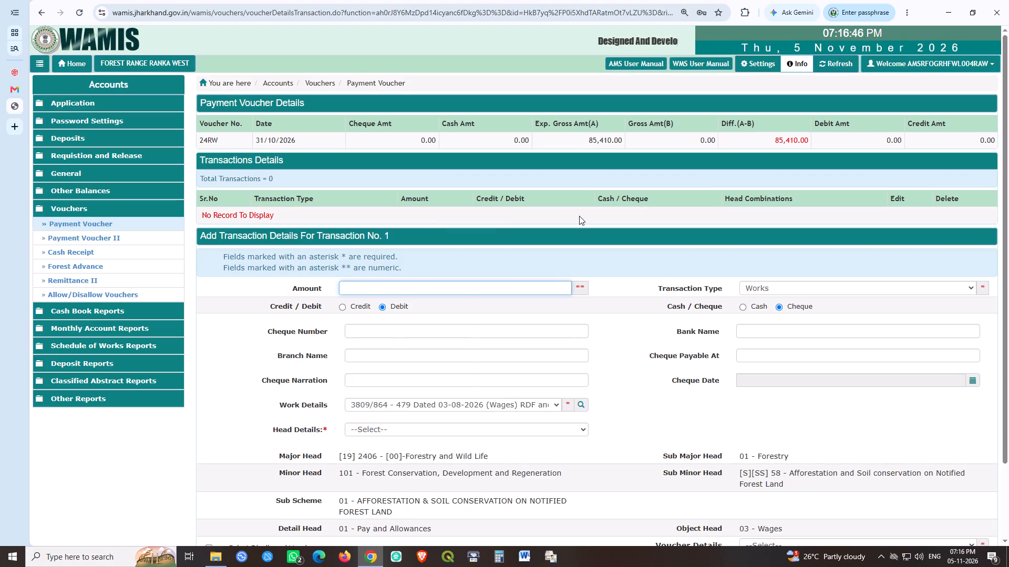
{"action": "type", "text": "85410"}
{"action": "key", "text": "Tab"}
{"action": "key", "text": "Tab"}
{"action": "key", "text": "Tab"}
{"action": "key", "text": "Left"}
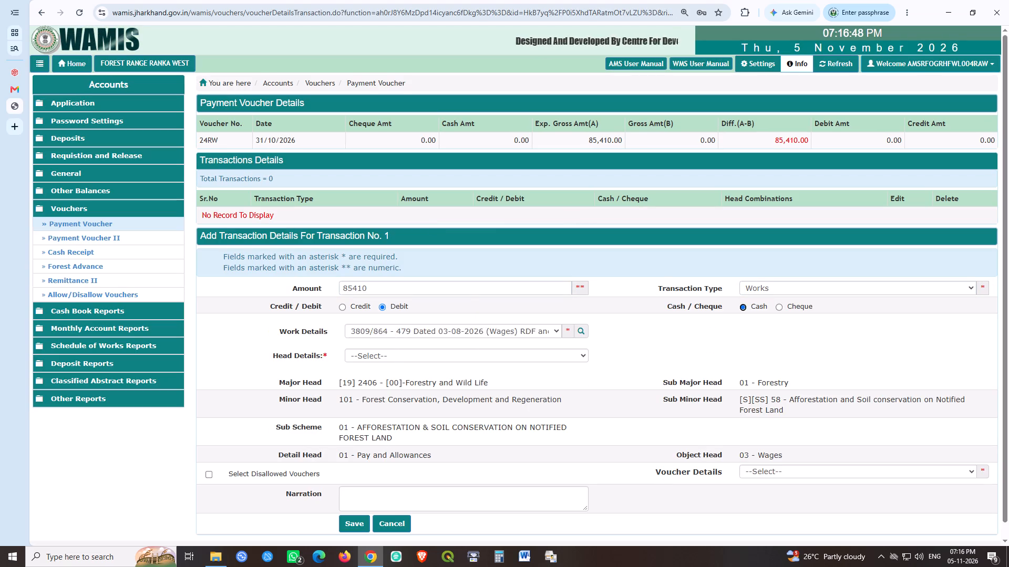
{"action": "left_click", "coordinate": [408, 332]}
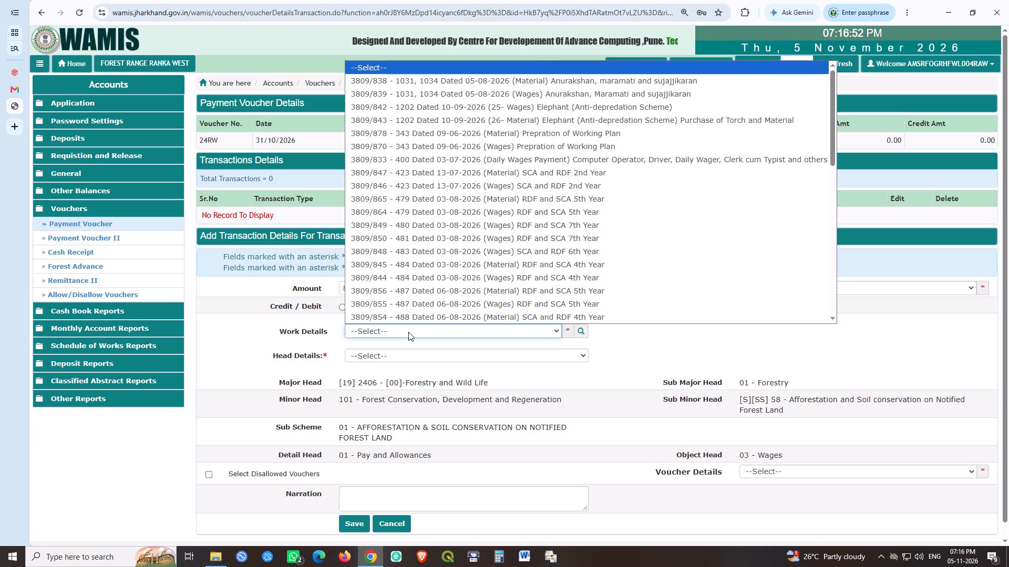
{"action": "scroll", "coordinate": [472, 249], "scroll_direction": "down", "scroll_amount": 1}
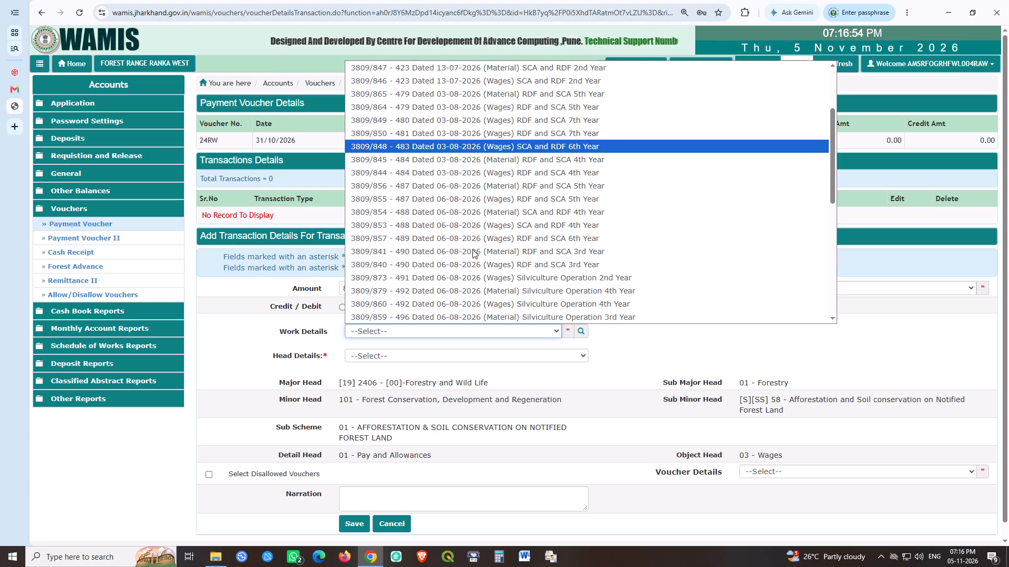
{"action": "left_click", "coordinate": [448, 267]}
{"action": "left_click", "coordinate": [405, 363]}
{"action": "left_click", "coordinate": [403, 361]}
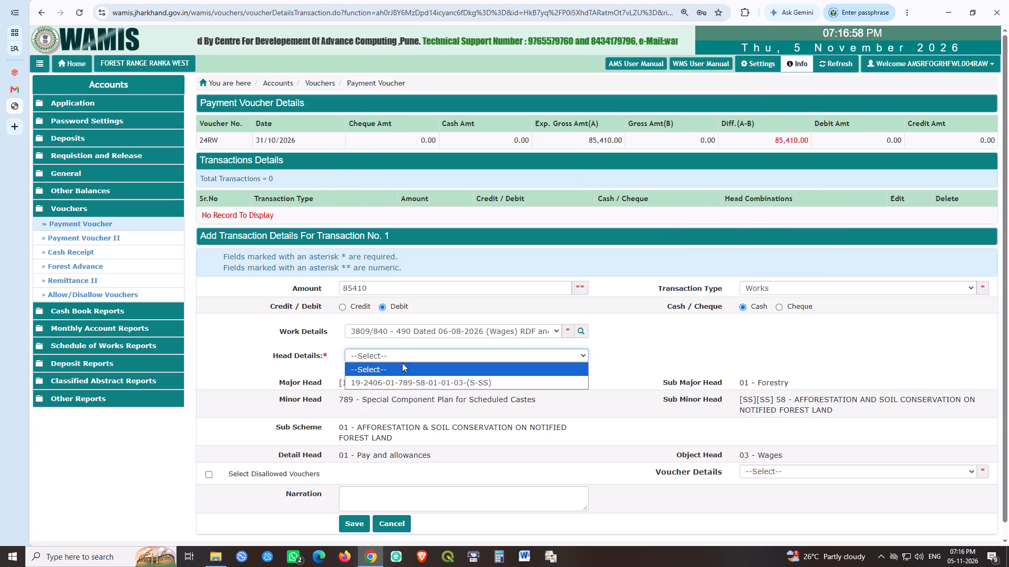
{"action": "left_click", "coordinate": [397, 383]}
{"action": "left_click", "coordinate": [352, 526]}
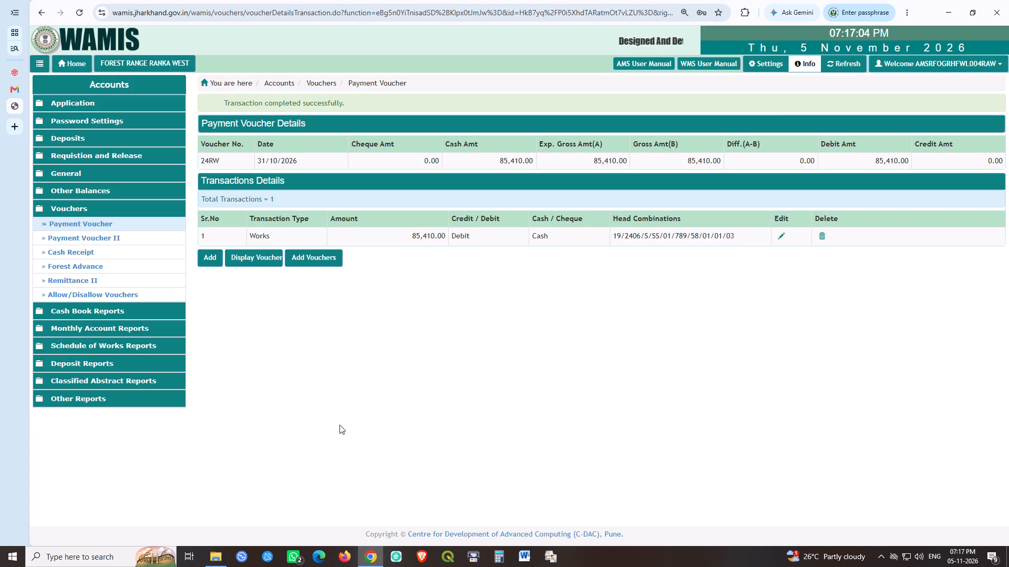
Create payment voucher 19RW with an expected gross amount of 98280 and save it.
{"action": "left_click", "coordinate": [333, 265]}
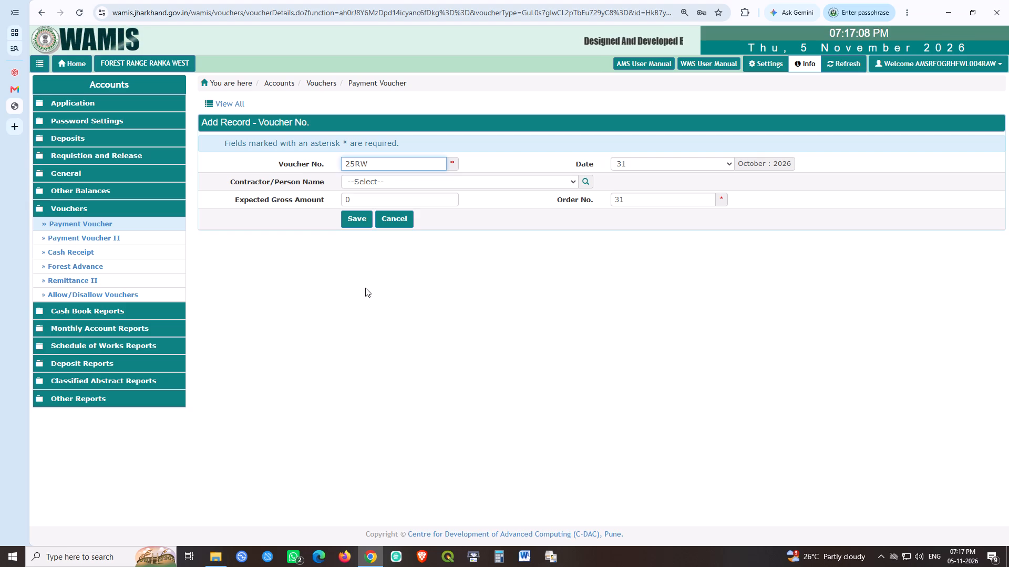
{"action": "key", "text": "shift+Right"}
{"action": "key", "text": "shift+Right"}
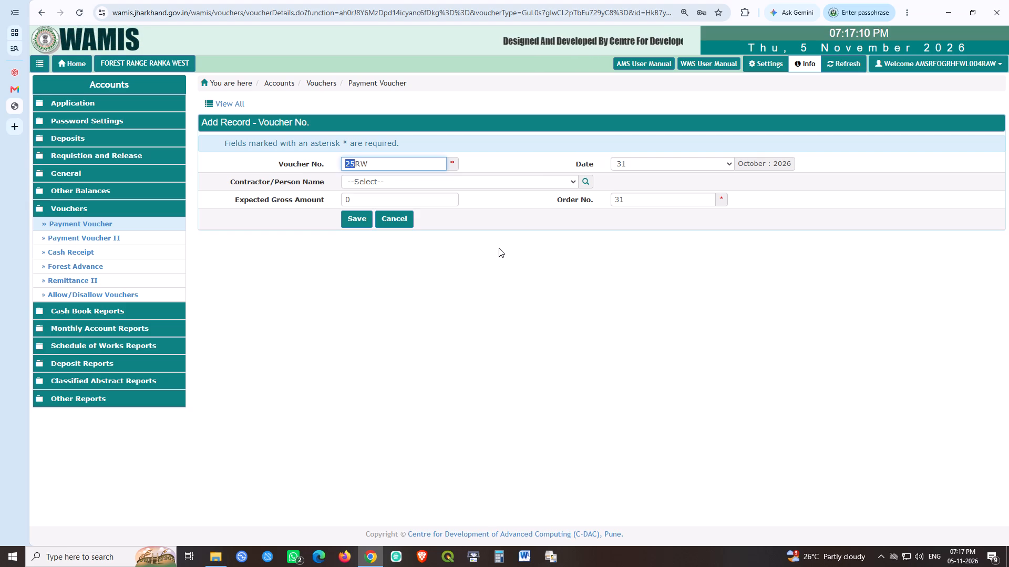
{"action": "type", "text": "19"}
{"action": "key", "text": "Tab"}
{"action": "key", "text": "Tab"}
{"action": "key", "text": "Tab"}
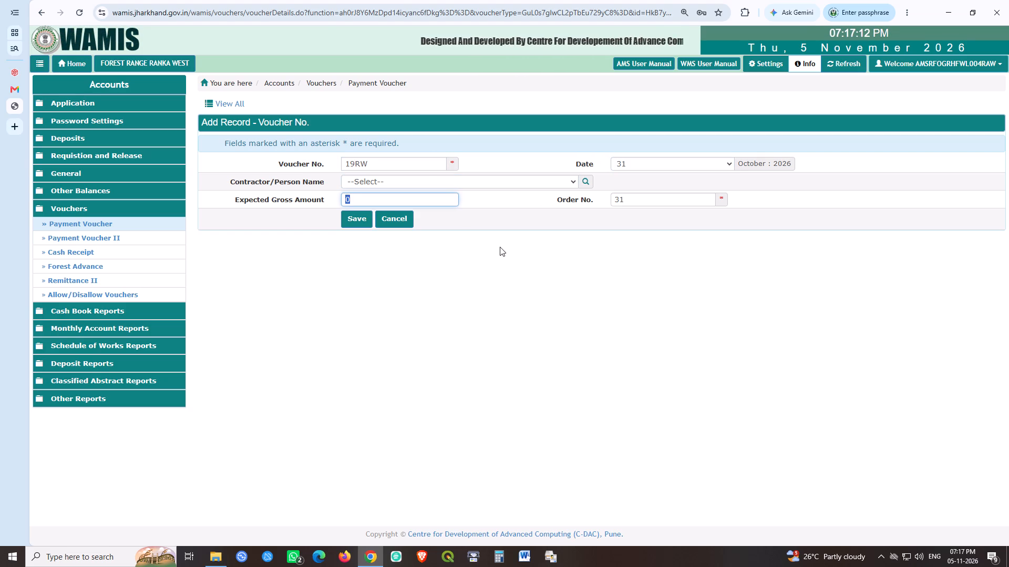
{"action": "type", "text": "98280"}
{"action": "key", "text": "Tab"}
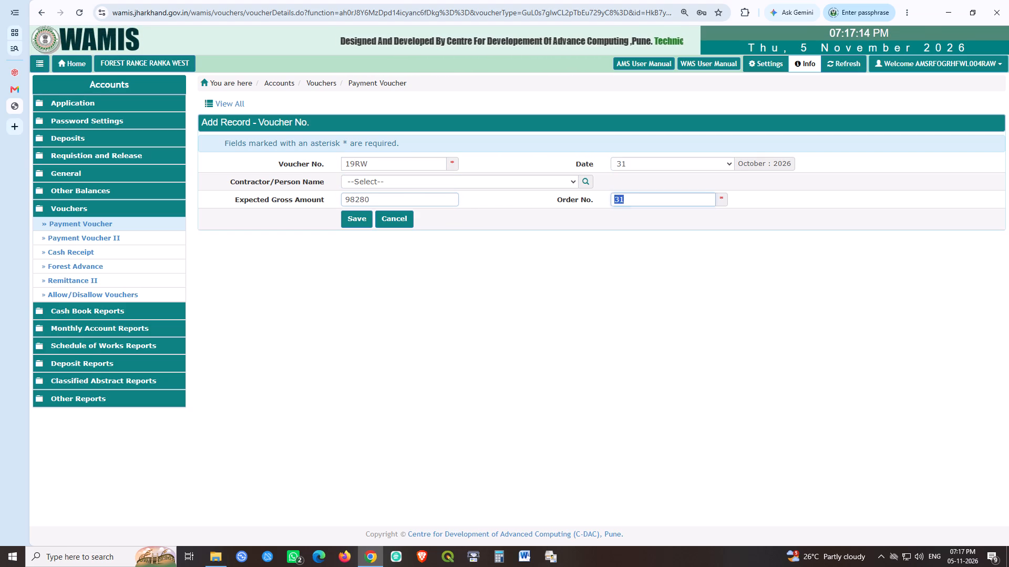
{"action": "key", "text": "Tab"}
{"action": "key", "text": "space"}
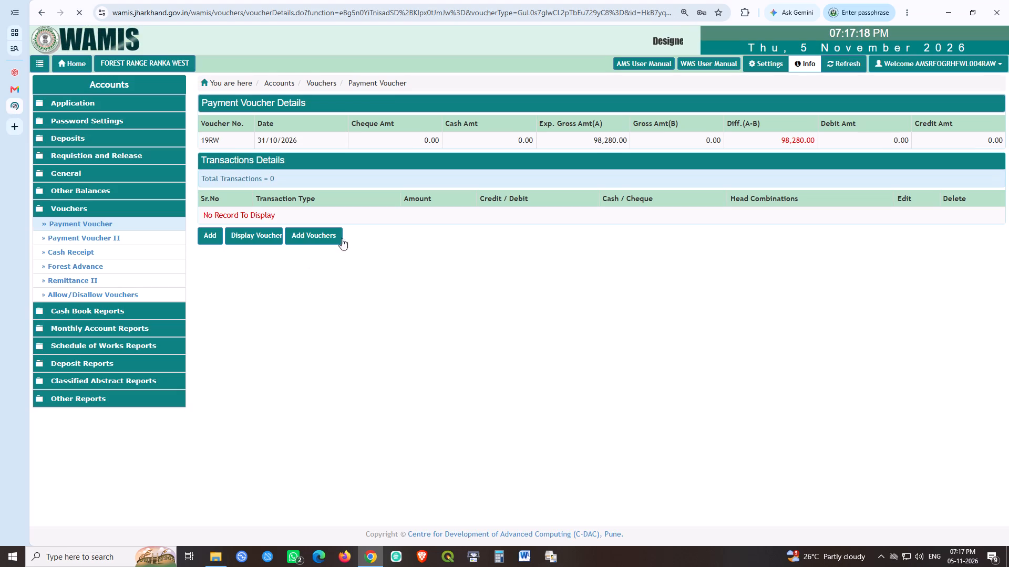
Add a Works debit transaction of 98280 to voucher 19RW, paid in cash.
{"action": "left_click", "coordinate": [210, 236]}
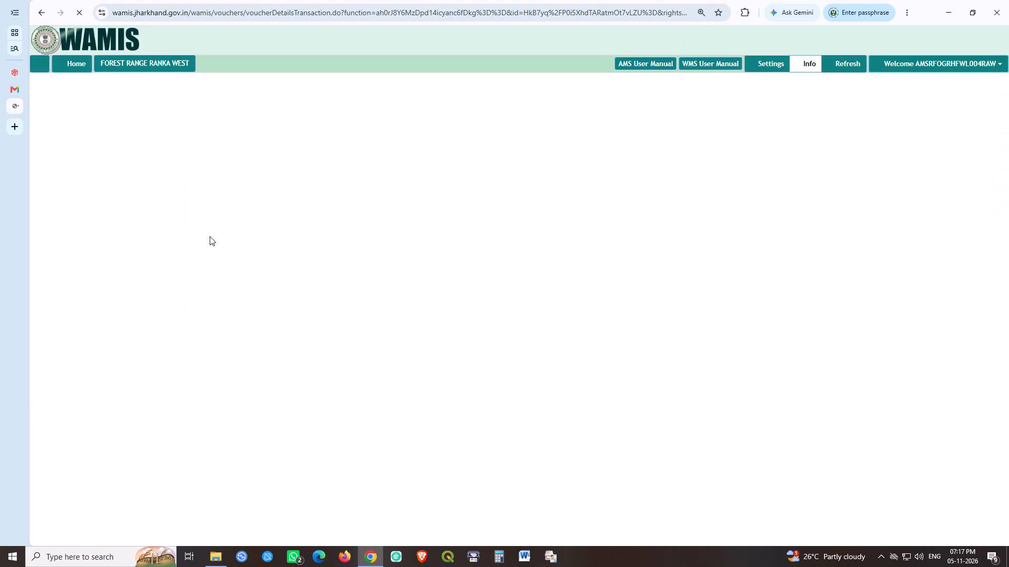
{"action": "type", "text": "98280"}
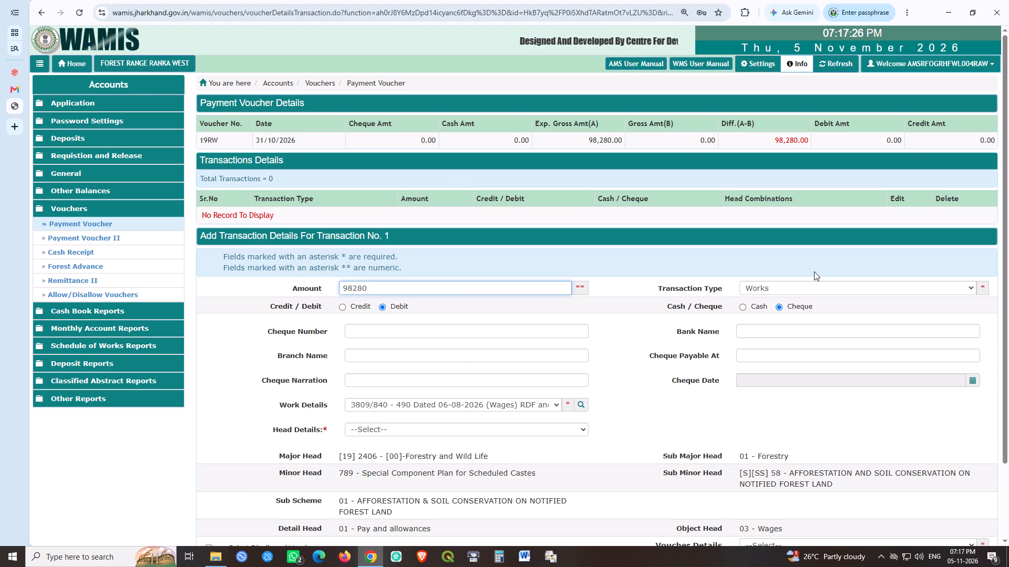
{"action": "key", "text": "Tab"}
{"action": "key", "text": "Tab"}
{"action": "key", "text": "Tab"}
{"action": "key", "text": "Left"}
{"action": "left_click", "coordinate": [540, 334]}
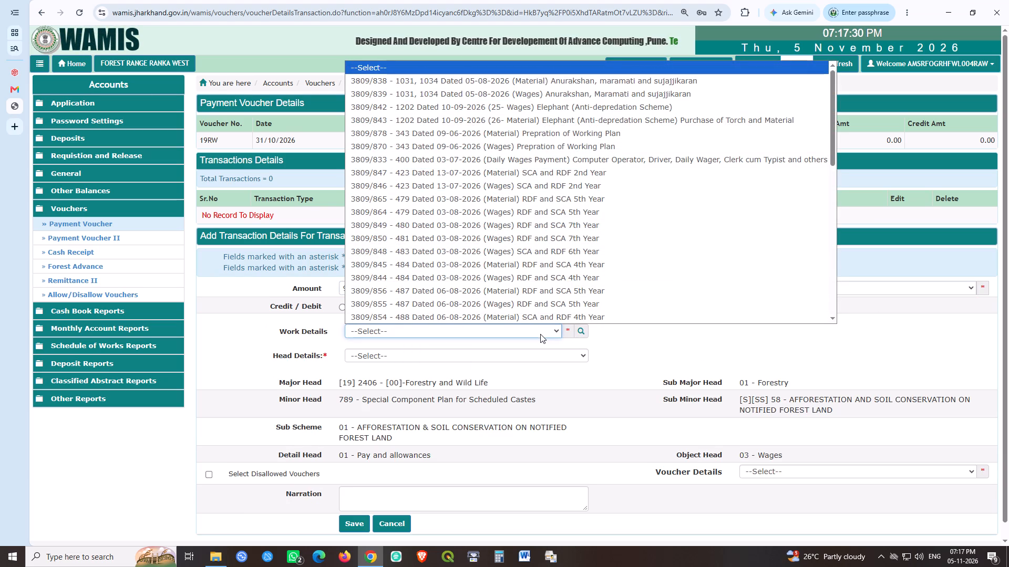
{"action": "scroll", "coordinate": [482, 268], "scroll_direction": "down", "scroll_amount": 1}
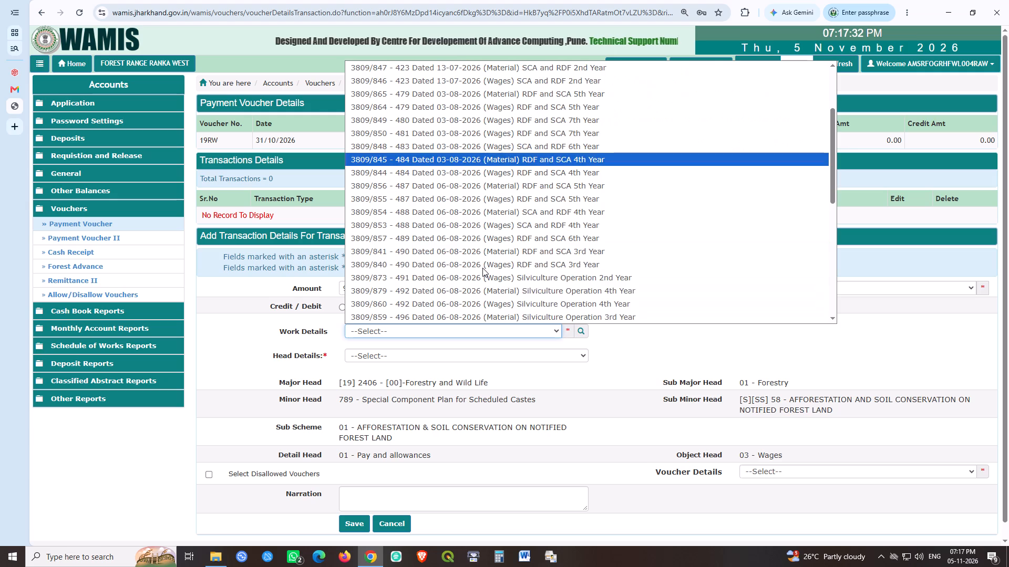
{"action": "left_click", "coordinate": [440, 265]}
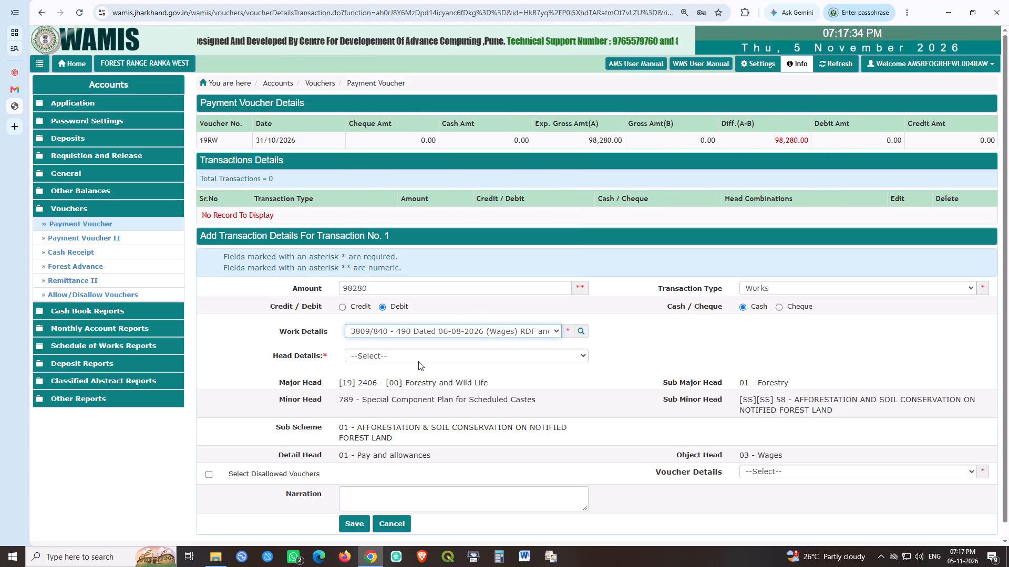
{"action": "left_click", "coordinate": [418, 361]}
{"action": "left_click", "coordinate": [383, 379]}
{"action": "left_click", "coordinate": [341, 521]}
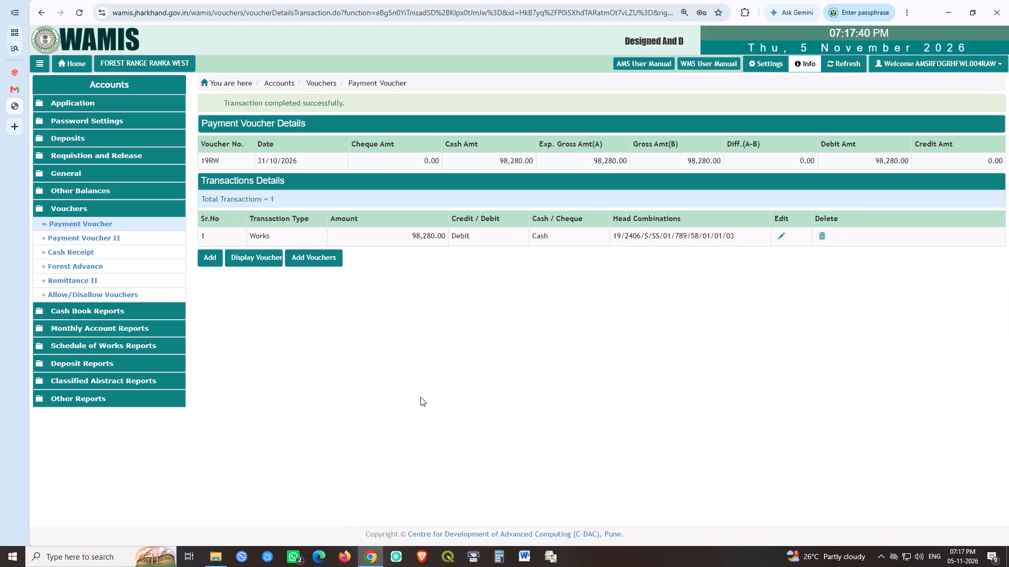
Start another payment voucher and set its number to 49RW(P)1.
{"action": "left_click", "coordinate": [330, 263]}
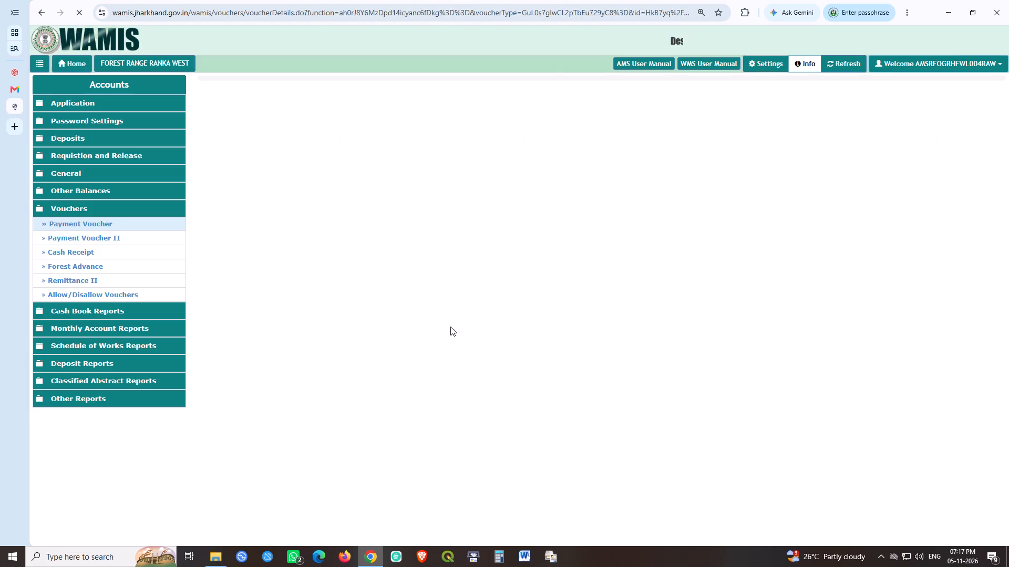
{"action": "key", "text": "shift+Right"}
{"action": "key", "text": "shift+Right"}
{"action": "type", "text": "49"}
{"action": "key", "text": "Right"}
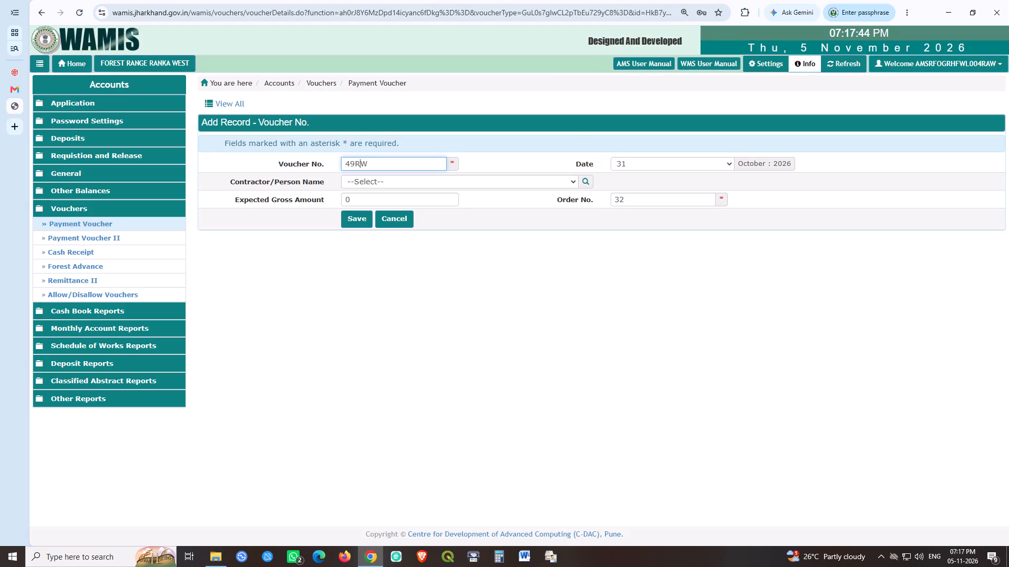
{"action": "key", "text": "Right"}
{"action": "type", "text": "(P)"}
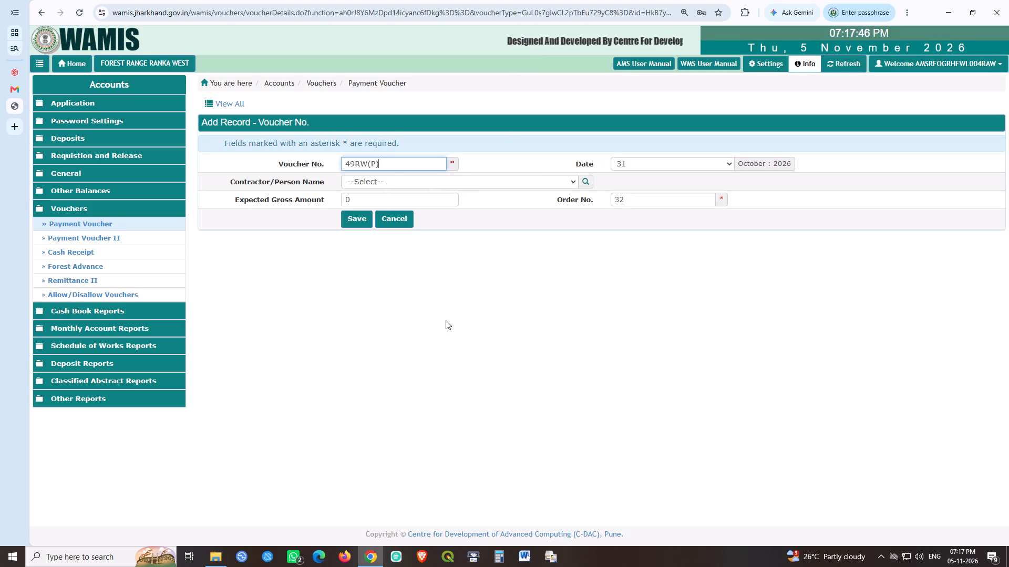
{"action": "key", "text": "1"}
Set voucher 49RW(P)1's expected gross amount to 10000 and save the voucher.
{"action": "key", "text": "Tab"}
{"action": "key", "text": "Tab"}
{"action": "key", "text": "Tab"}
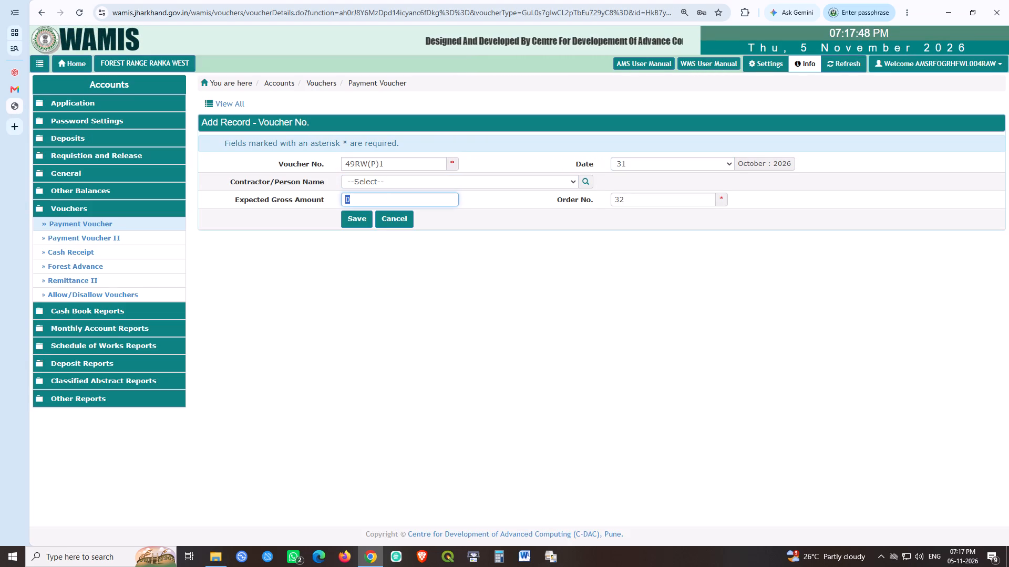
{"action": "type", "text": "10000"}
{"action": "key", "text": "Tab"}
{"action": "key", "text": "Tab"}
{"action": "key", "text": "space"}
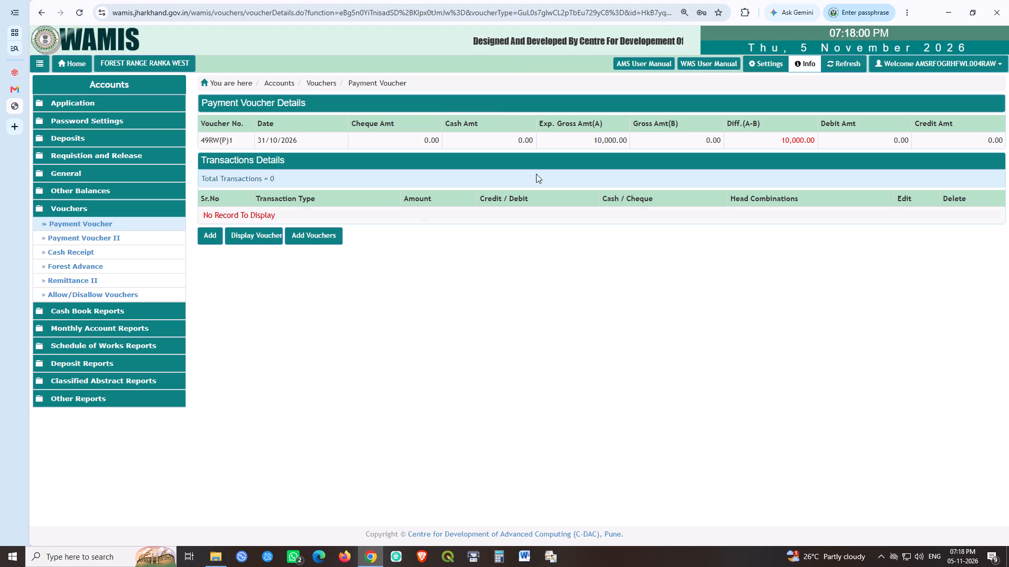
Add a Works debit transaction of 10000 to voucher 49RW(P)1, paid in cash.
{"action": "left_click", "coordinate": [207, 238]}
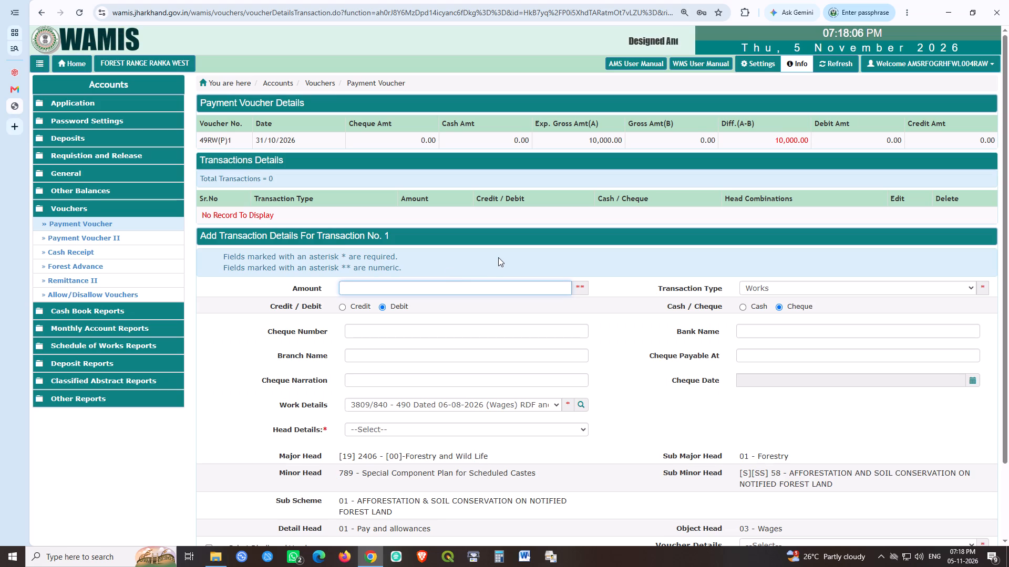
{"action": "type", "text": "1000"}
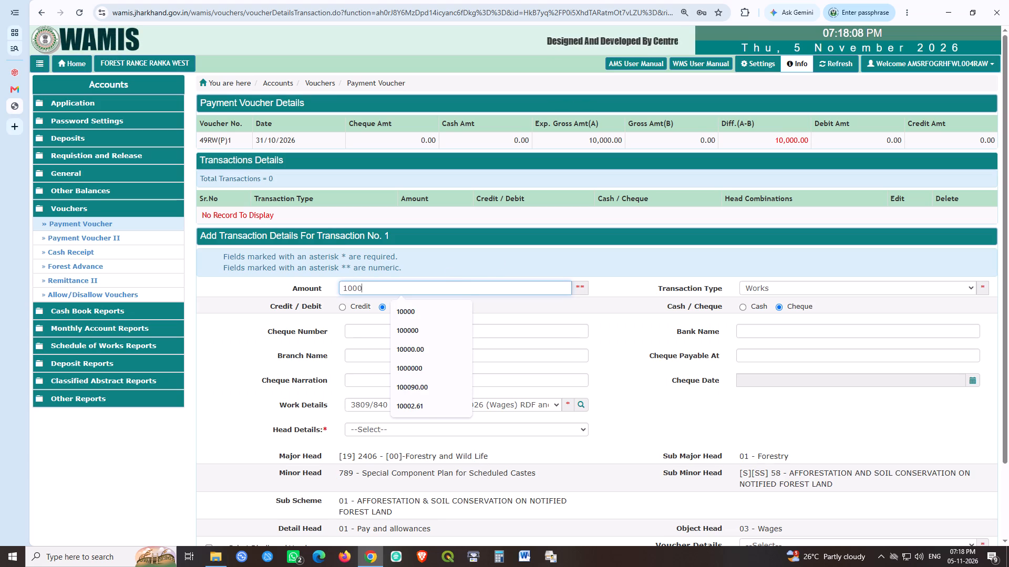
{"action": "key", "text": "0"}
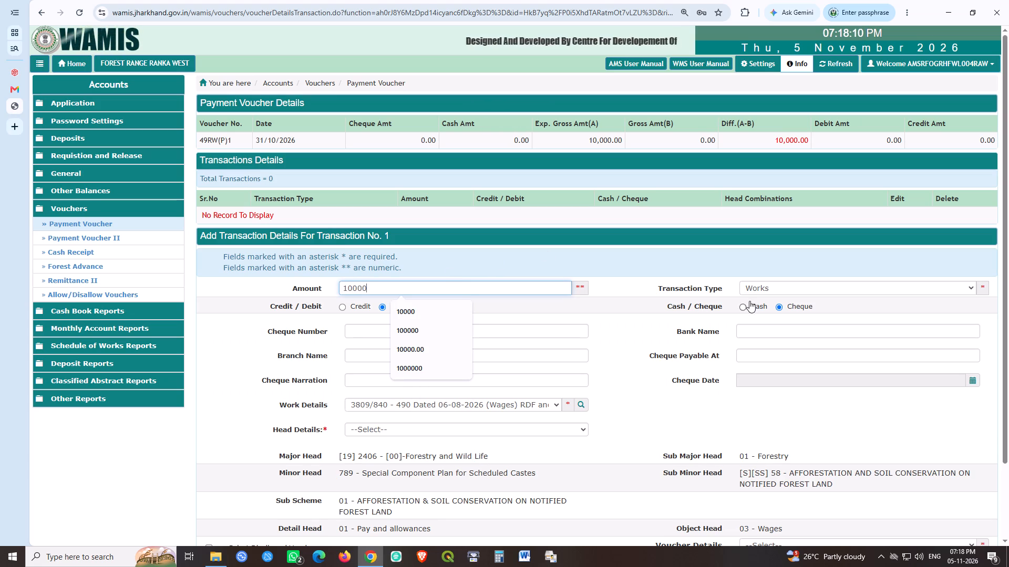
{"action": "left_click", "coordinate": [750, 302]}
{"action": "left_click", "coordinate": [467, 334]}
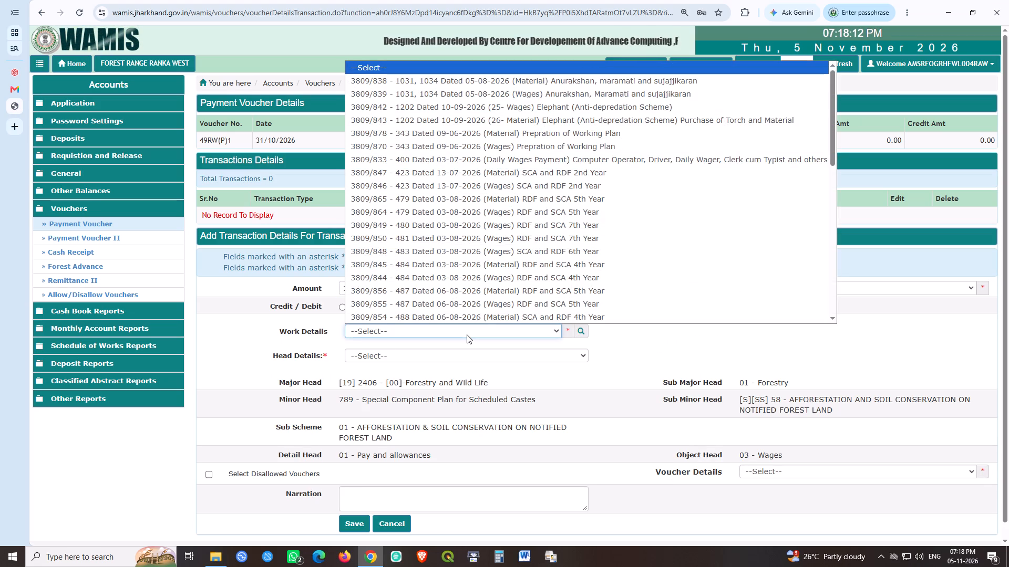
{"action": "scroll", "coordinate": [466, 239], "scroll_direction": "down", "scroll_amount": 1}
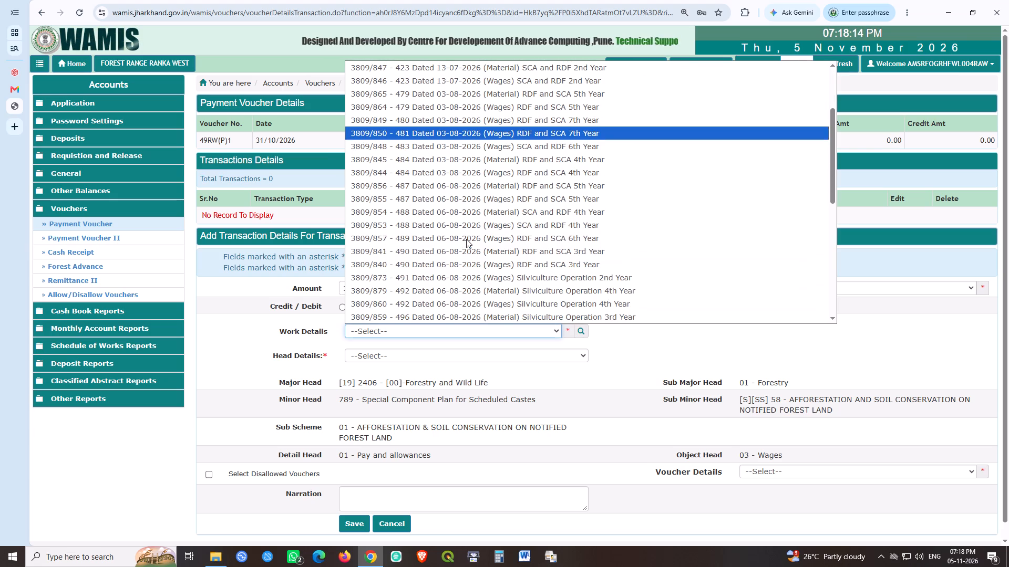
{"action": "left_click", "coordinate": [423, 268]}
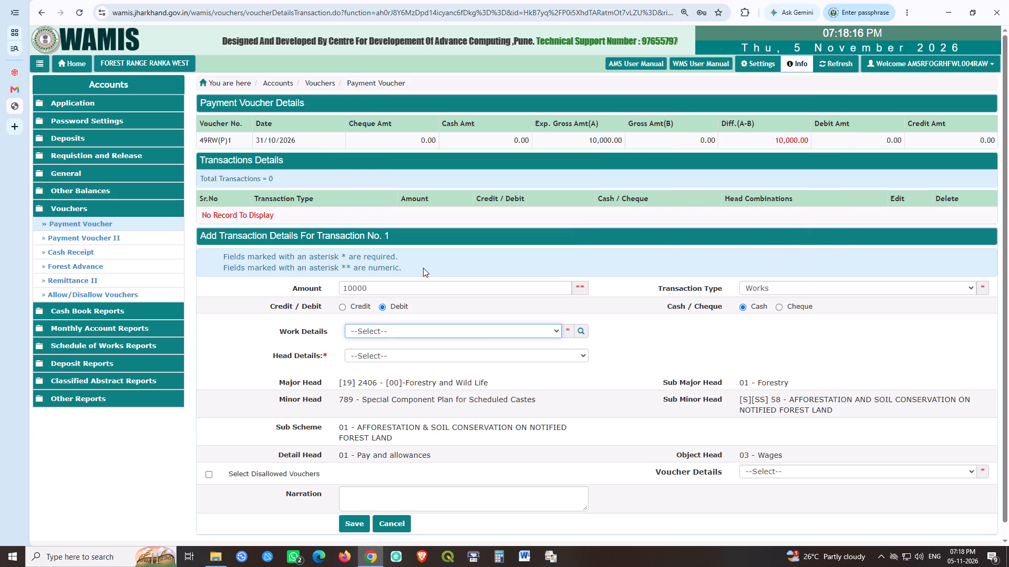
{"action": "left_click", "coordinate": [422, 327]}
{"action": "left_click", "coordinate": [429, 306]}
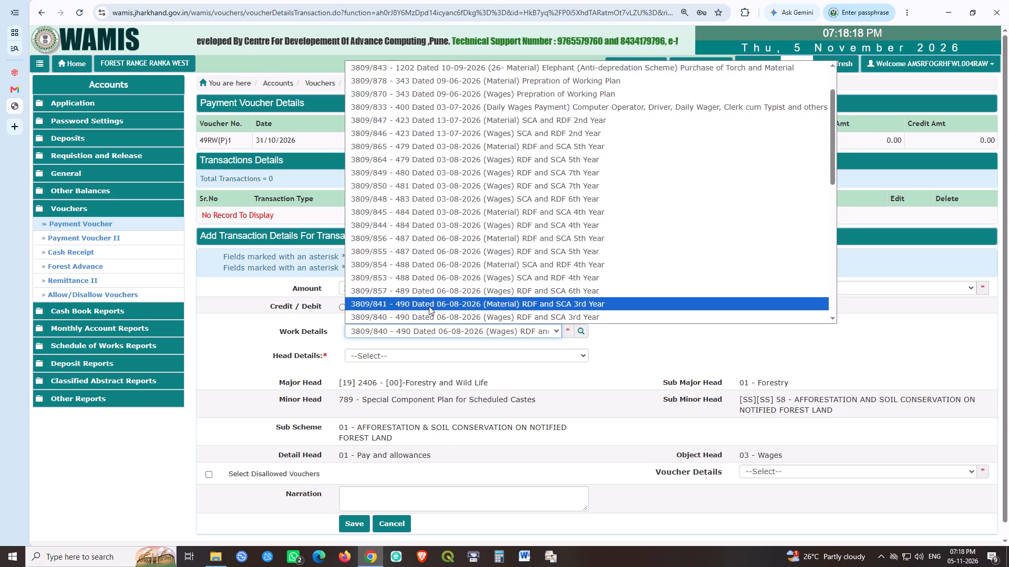
{"action": "left_click", "coordinate": [411, 362]}
{"action": "left_click", "coordinate": [403, 381]}
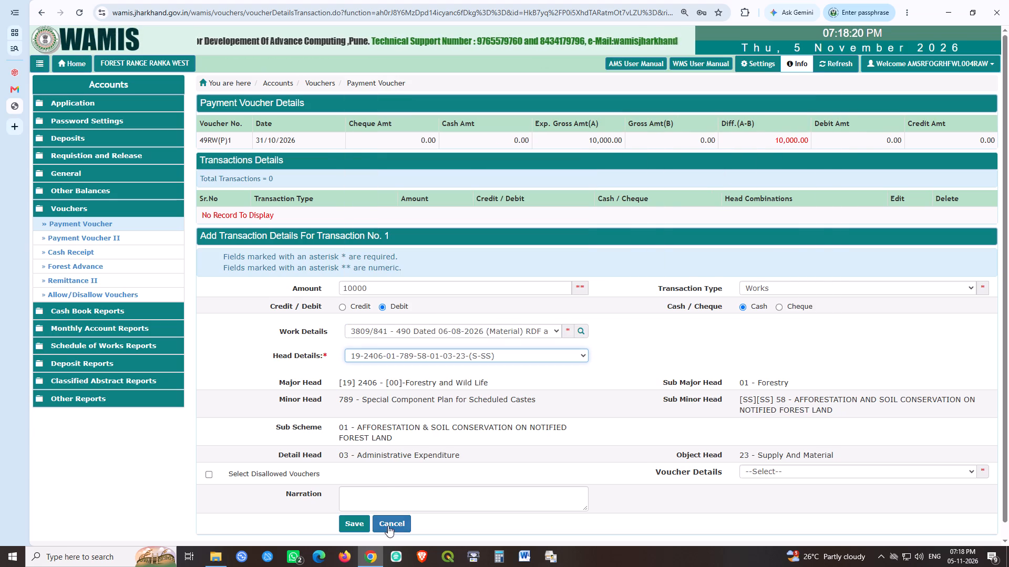
{"action": "left_click", "coordinate": [352, 528]}
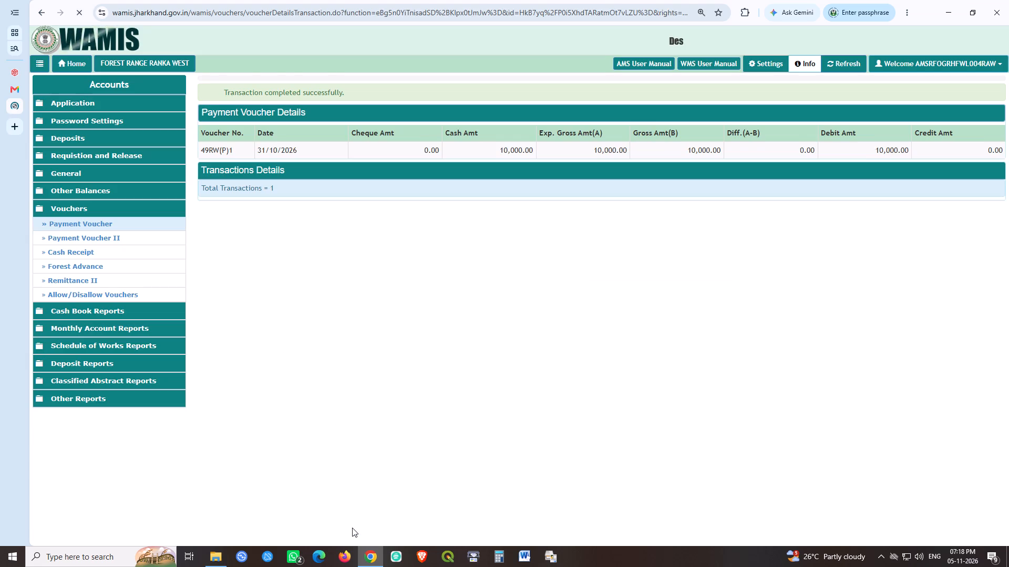
Start another payment voucher and set its number to 52RW(P)1.
{"action": "left_click", "coordinate": [320, 255]}
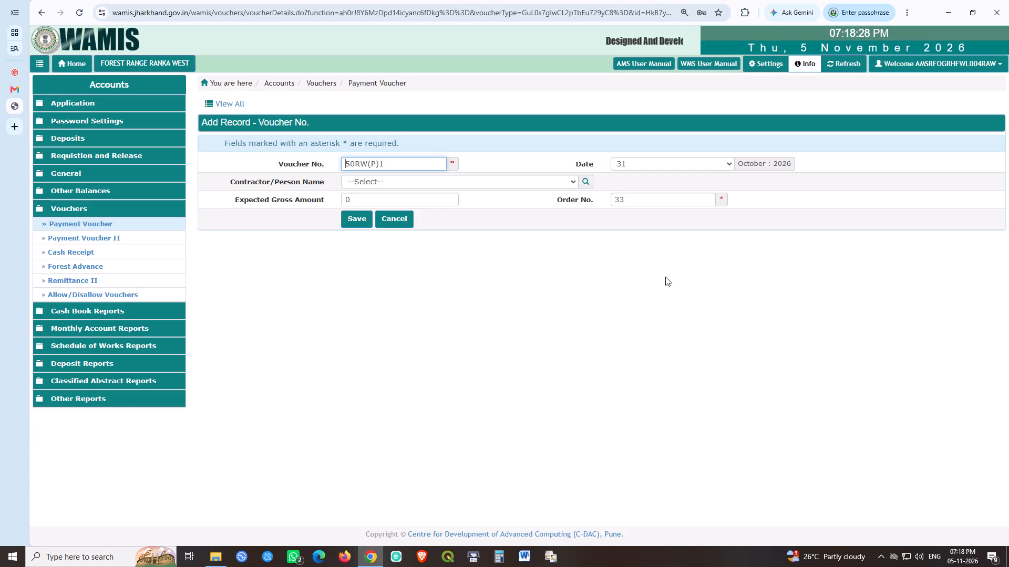
{"action": "key", "text": "shift+Right"}
{"action": "key", "text": "shift+Right"}
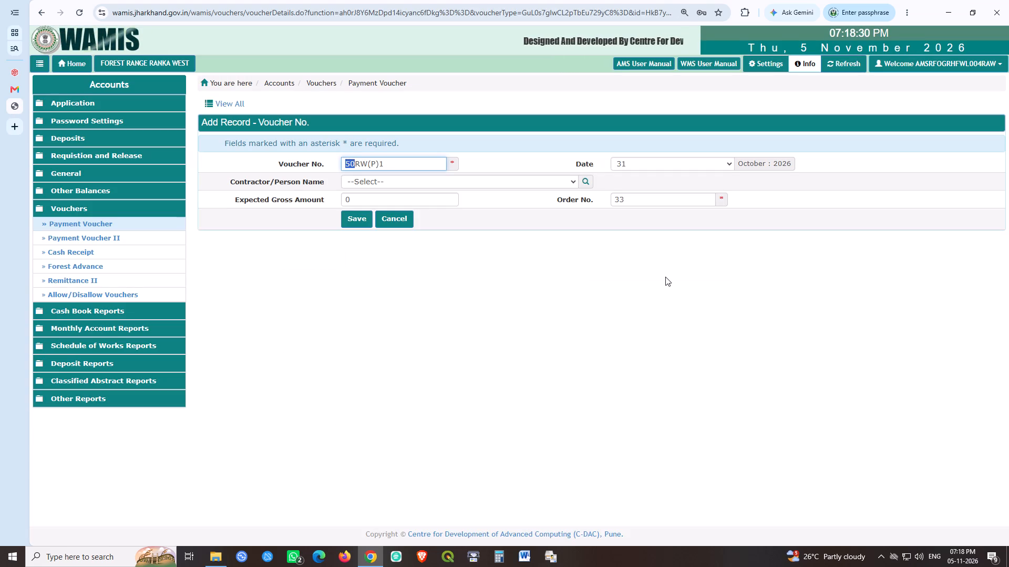
{"action": "type", "text": "52"}
{"action": "key", "text": "Right"}
{"action": "key", "text": "Right"}
{"action": "key", "text": "Right"}
{"action": "key", "text": "Right"}
{"action": "key", "text": "Right"}
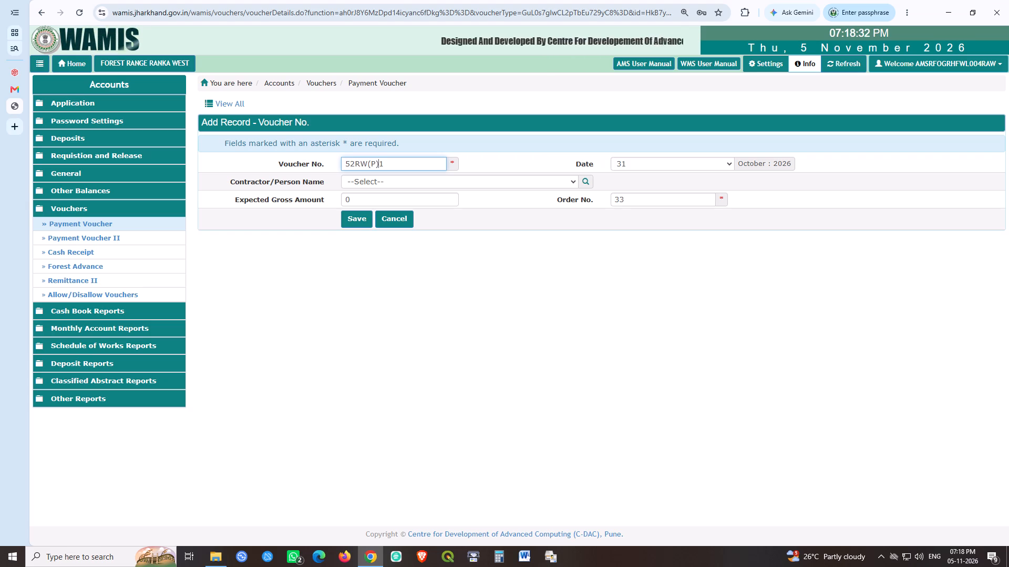
Set voucher 52RW(P)1's expected gross amount to 32000 and save the voucher.
{"action": "key", "text": "Tab"}
{"action": "key", "text": "Tab"}
{"action": "key", "text": "Tab"}
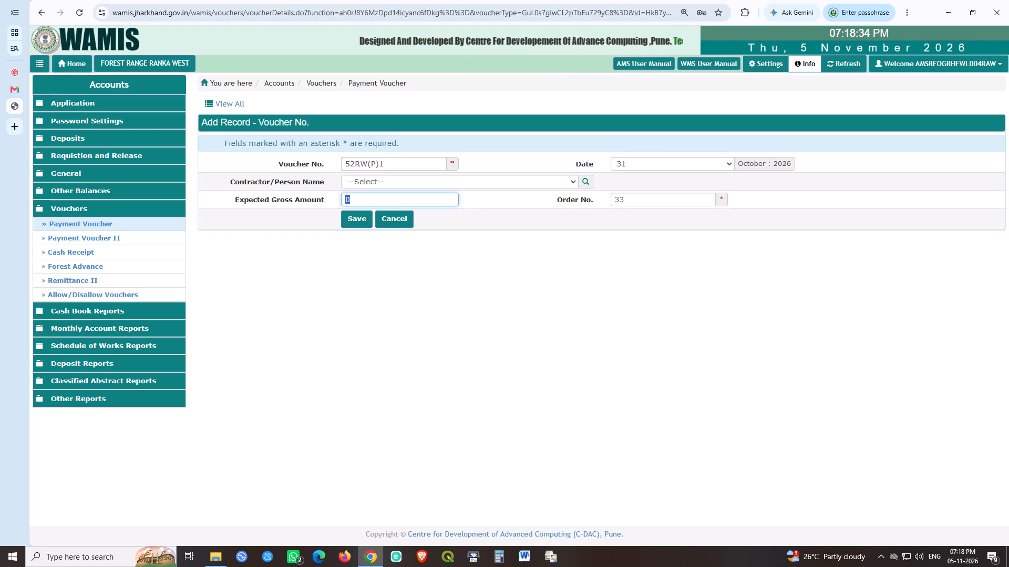
{"action": "type", "text": "32000"}
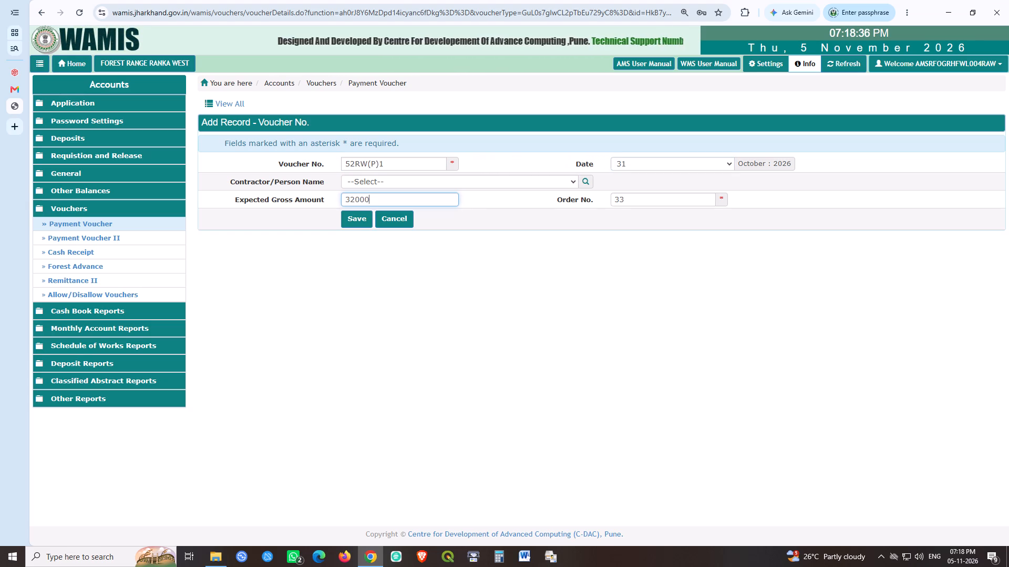
{"action": "key", "text": "Tab"}
{"action": "key", "text": "Tab"}
{"action": "key", "text": "space"}
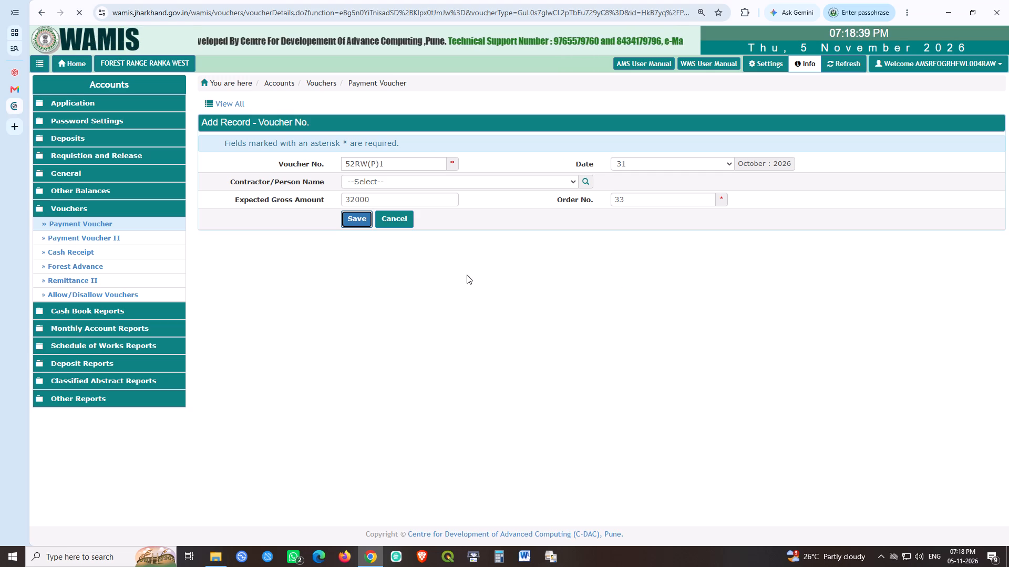
Add a Works debit transaction of 32000 to voucher 52RW(P)1, paid in cash.
{"action": "left_click", "coordinate": [202, 227]}
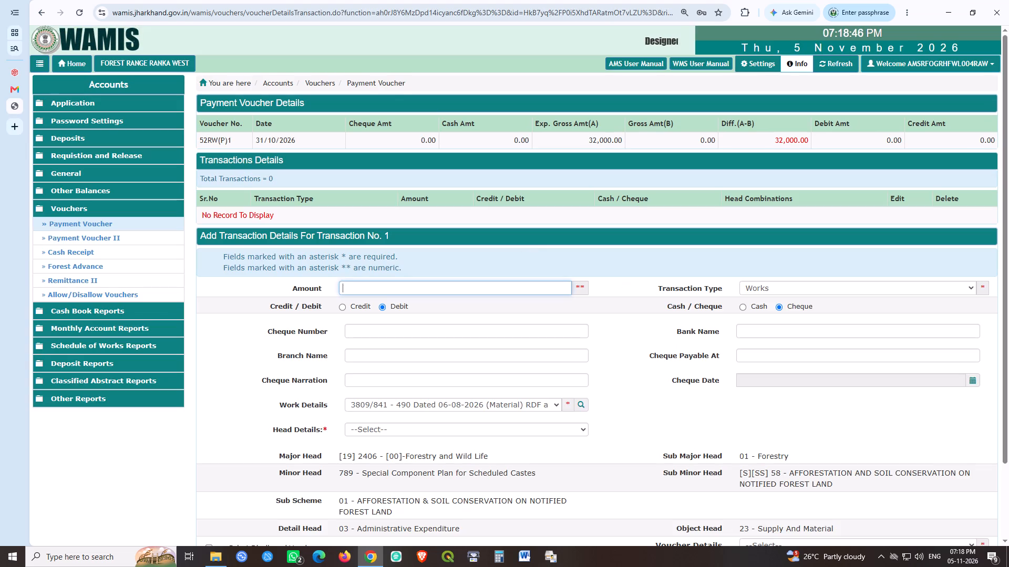
{"action": "type", "text": "32000"}
{"action": "left_click", "coordinate": [752, 307]}
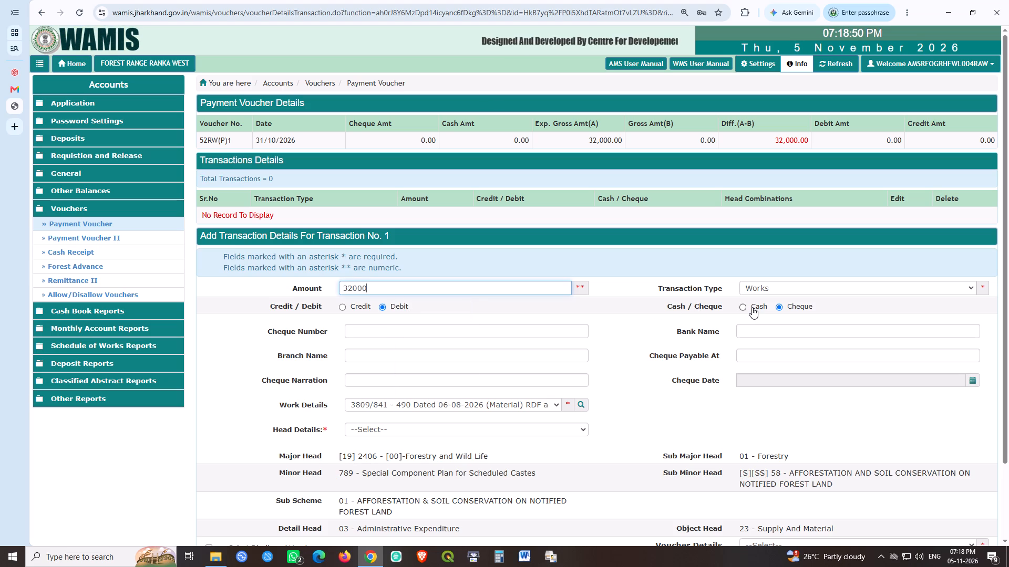
{"action": "left_click", "coordinate": [499, 324]}
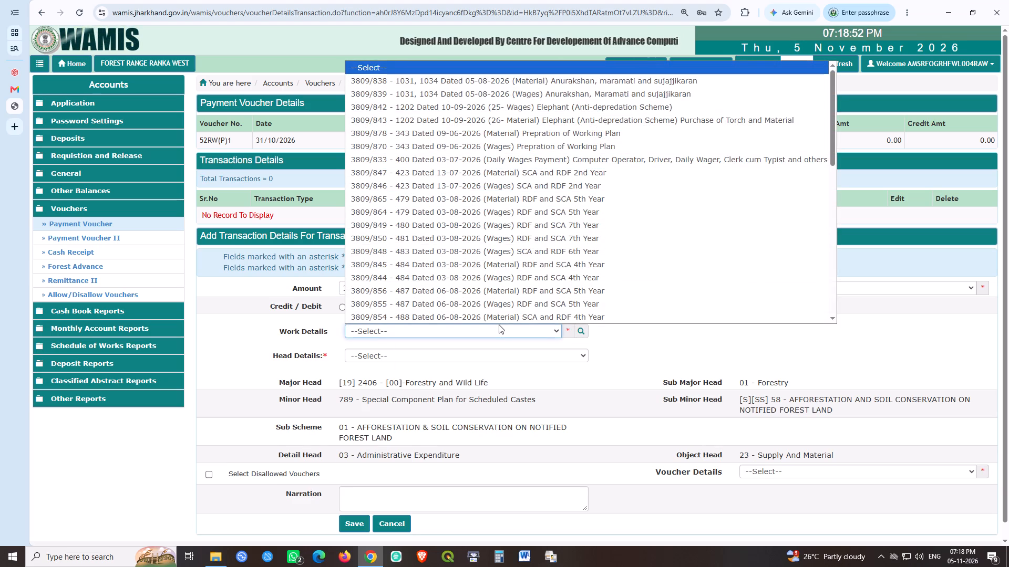
{"action": "scroll", "coordinate": [469, 236], "scroll_direction": "down", "scroll_amount": 1}
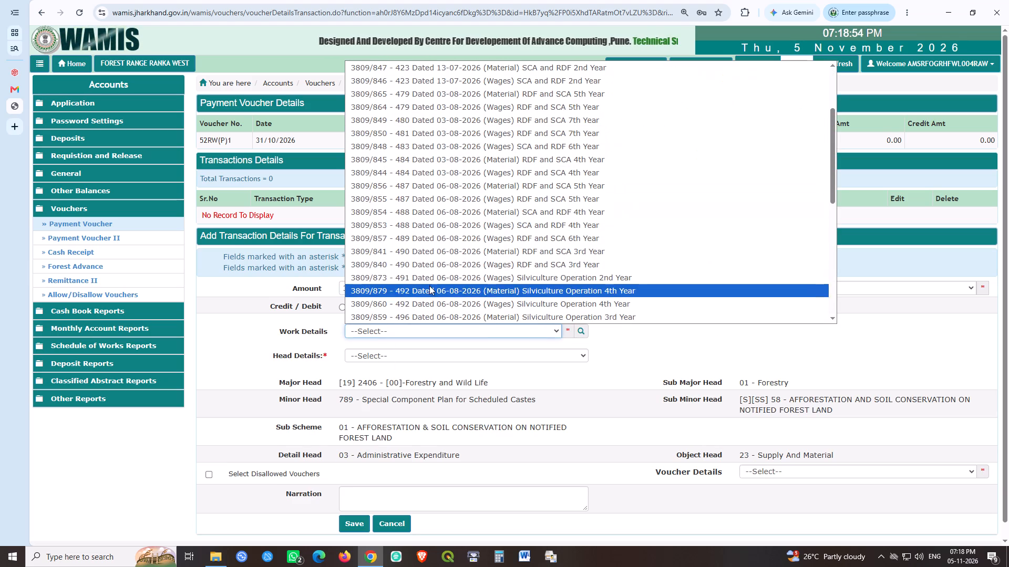
{"action": "left_click", "coordinate": [461, 252]}
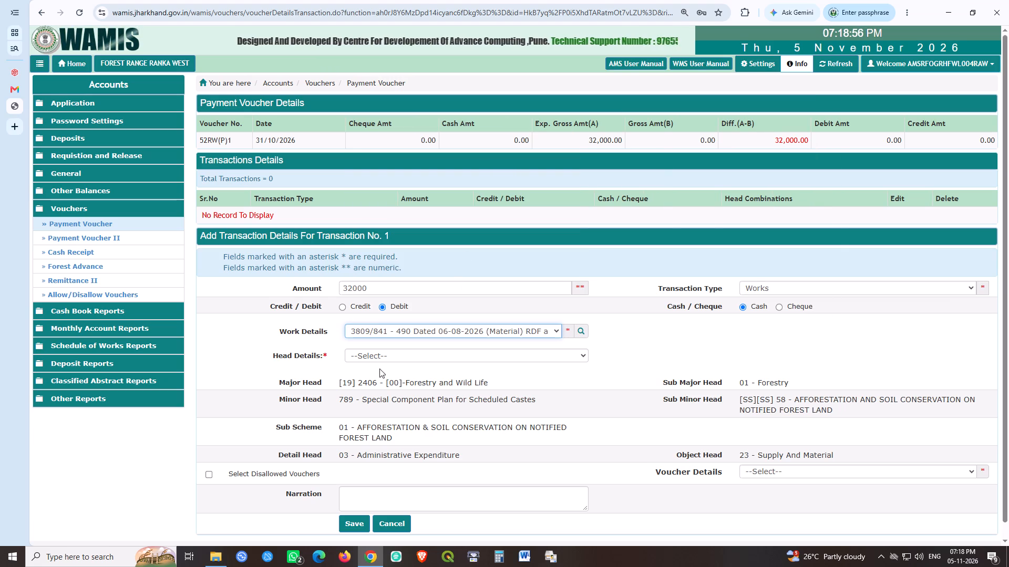
{"action": "left_click", "coordinate": [370, 359]}
{"action": "left_click", "coordinate": [396, 381]}
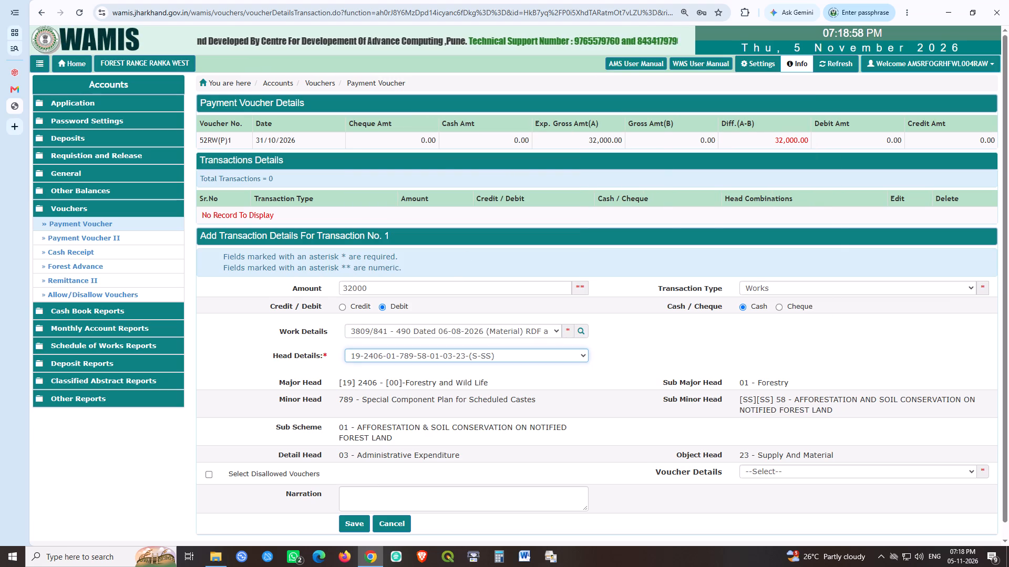
{"action": "left_click", "coordinate": [351, 522]}
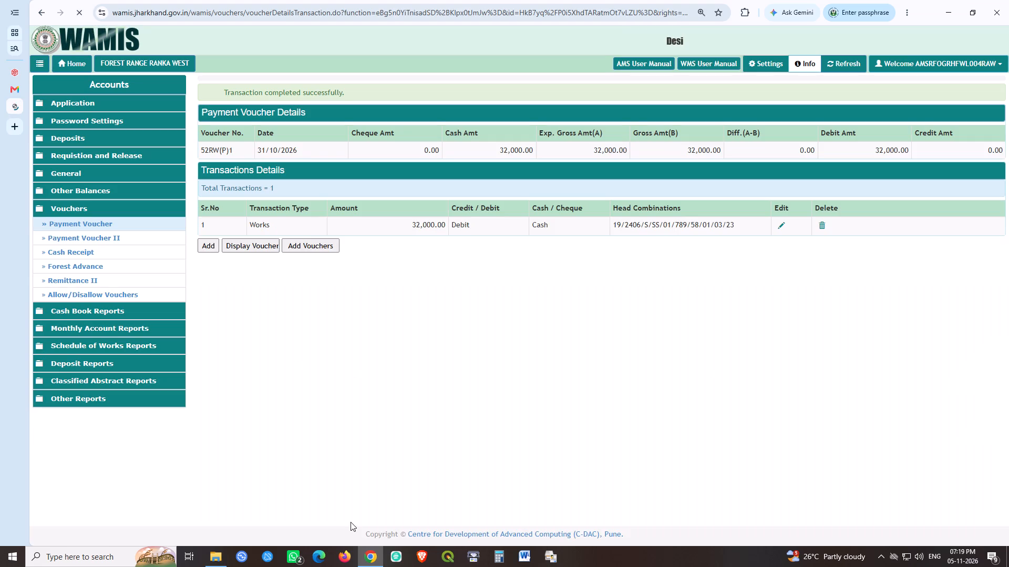
Start another payment voucher after 52RW(P)1.
{"action": "left_click", "coordinate": [323, 253]}
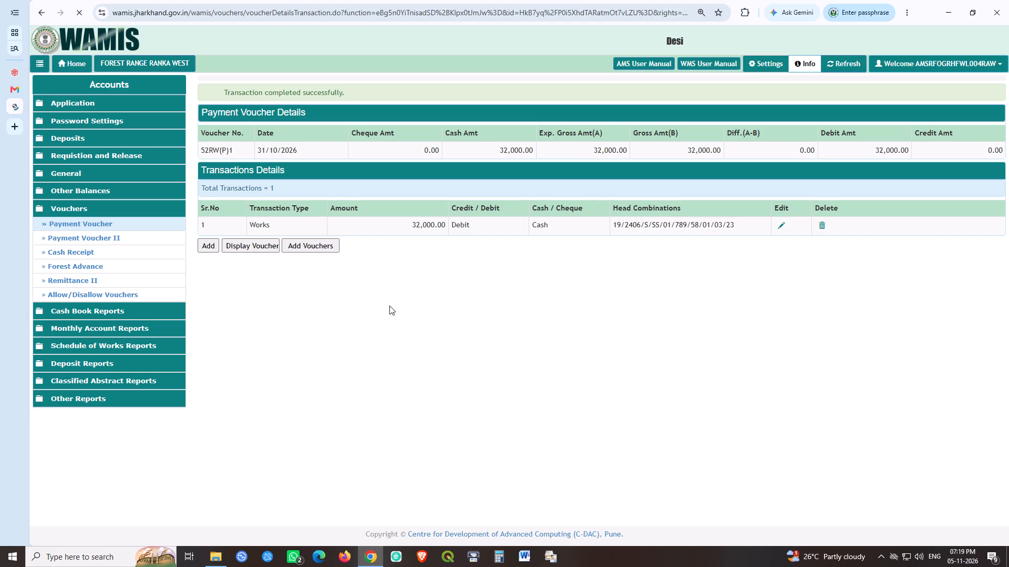